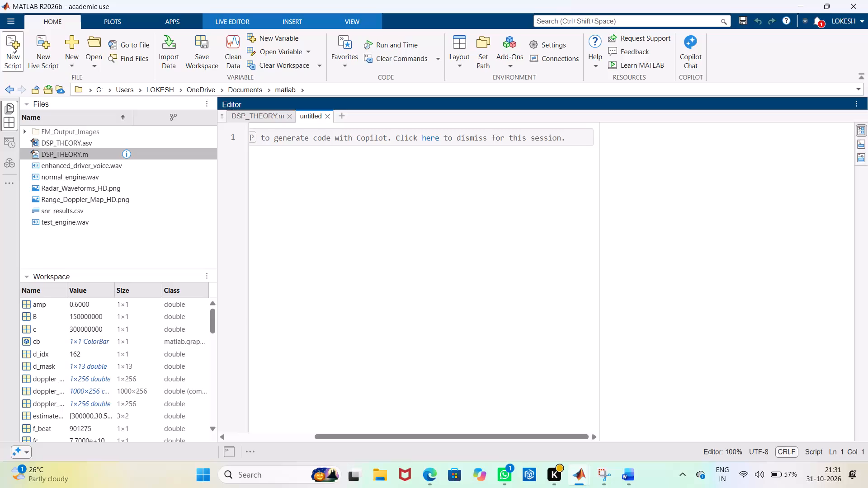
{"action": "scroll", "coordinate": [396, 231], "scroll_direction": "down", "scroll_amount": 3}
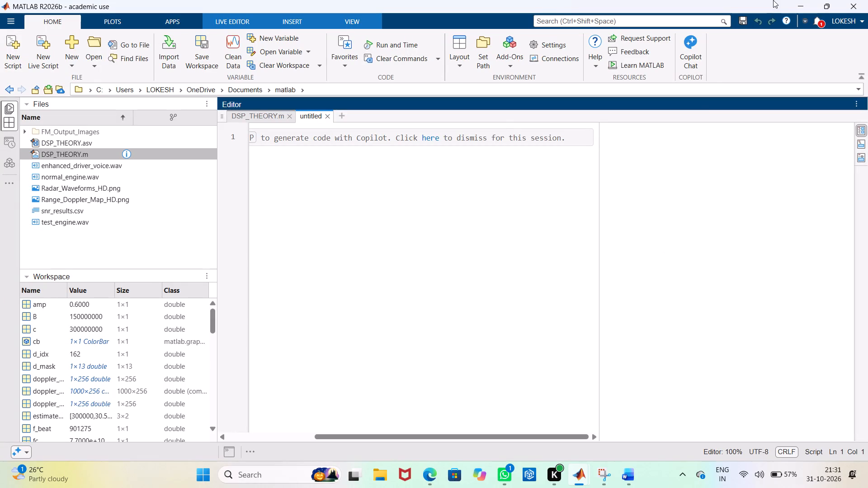
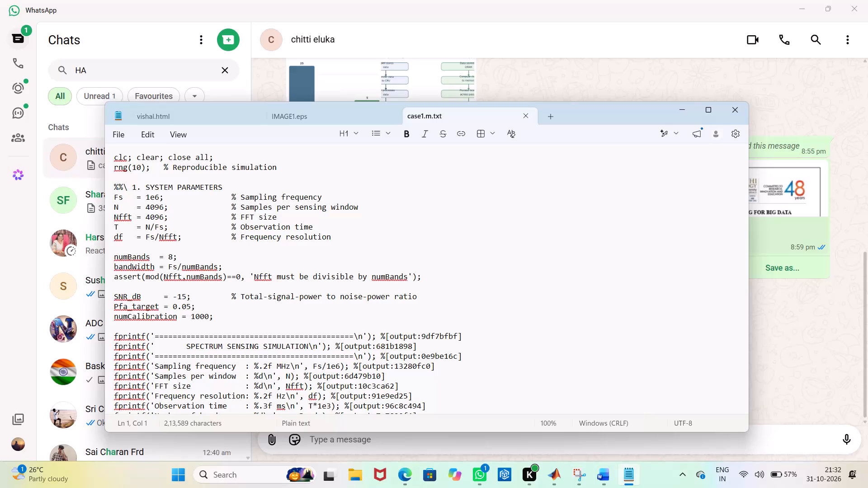
Copy the entire contents of case1.m.txt from Notepad and paste them into the empty untitled script in MATLAB.
{"action": "key", "text": "ctrl+a"}
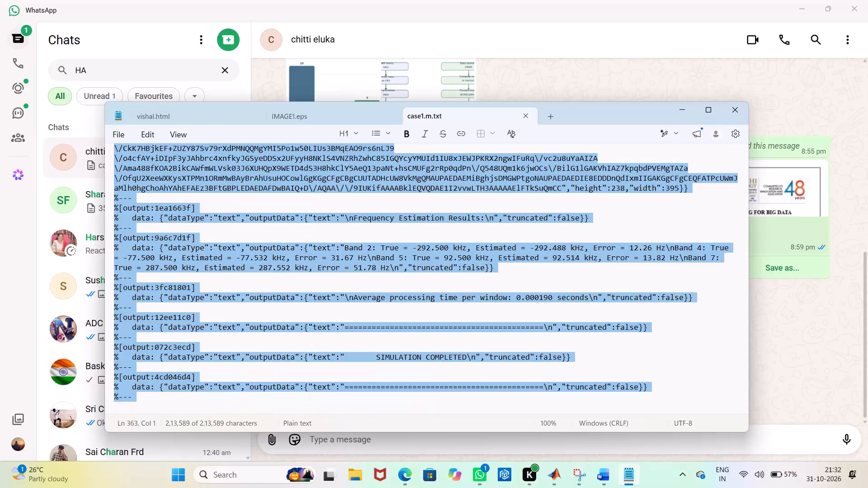
{"action": "key", "text": "ctrl+c"}
{"action": "left_click", "coordinate": [565, 210]}
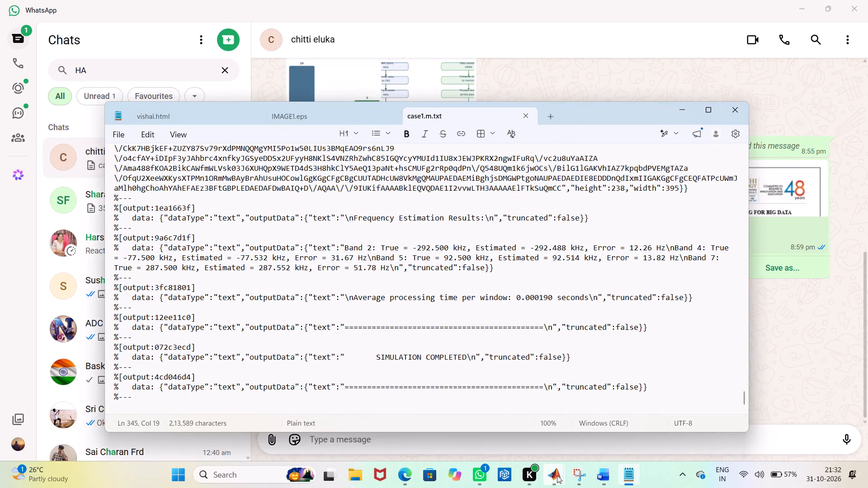
{"action": "left_click", "coordinate": [557, 475]}
{"action": "left_click", "coordinate": [426, 427]}
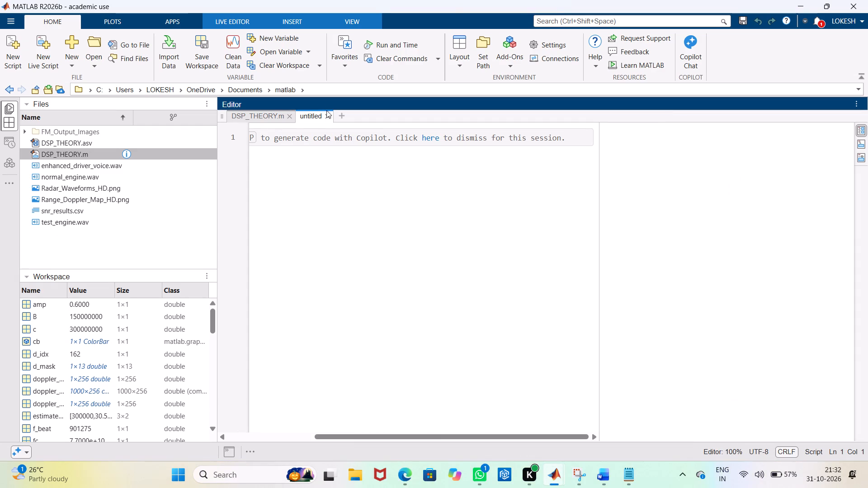
{"action": "left_click", "coordinate": [317, 139]}
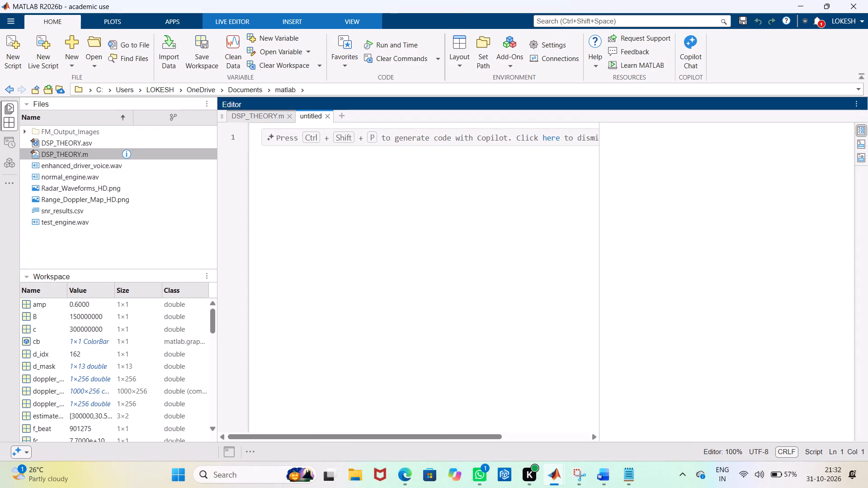
{"action": "key", "text": "ctrl+v"}
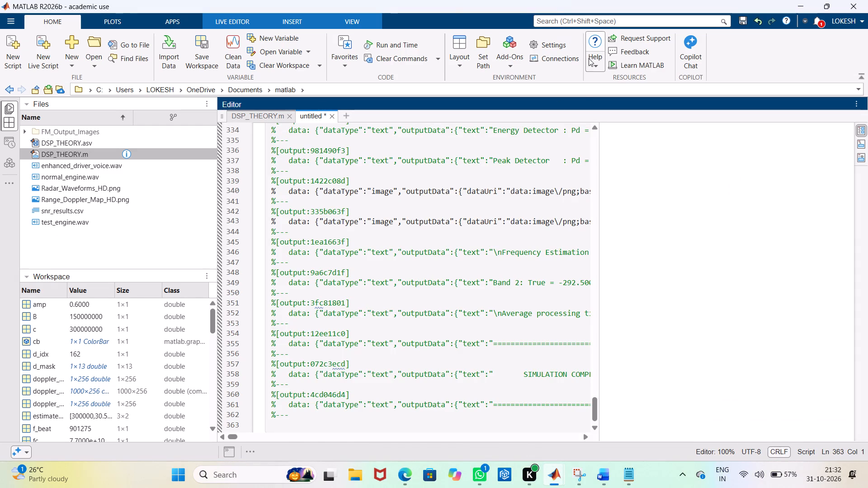
Look back through the pasted spectrum sensing script from its end toward the beginning of the code.
{"action": "scroll", "coordinate": [329, 140], "scroll_direction": "up", "scroll_amount": 14}
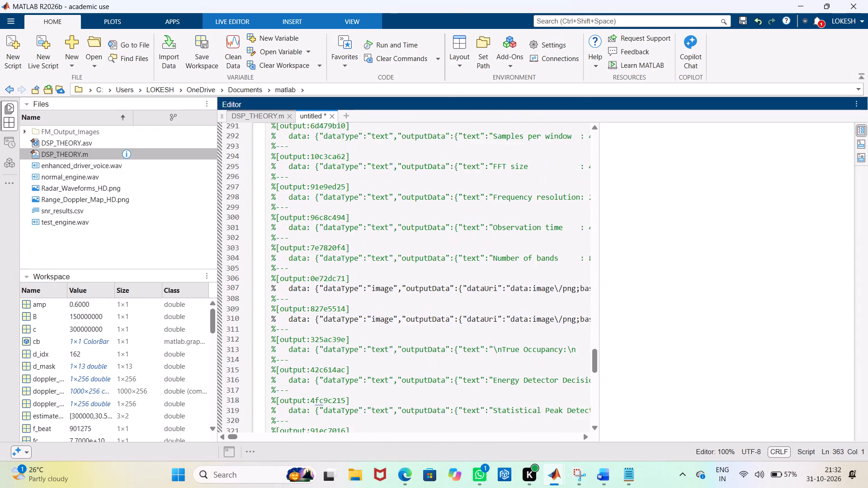
{"action": "scroll", "coordinate": [330, 142], "scroll_direction": "up", "scroll_amount": 20}
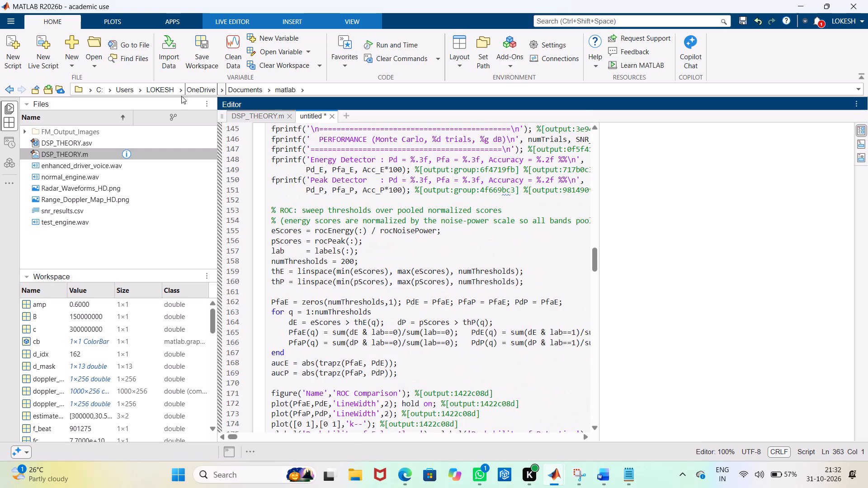
Run the whole untitled spectrum sensing script to generate its output.
{"action": "left_click", "coordinate": [218, 15]}
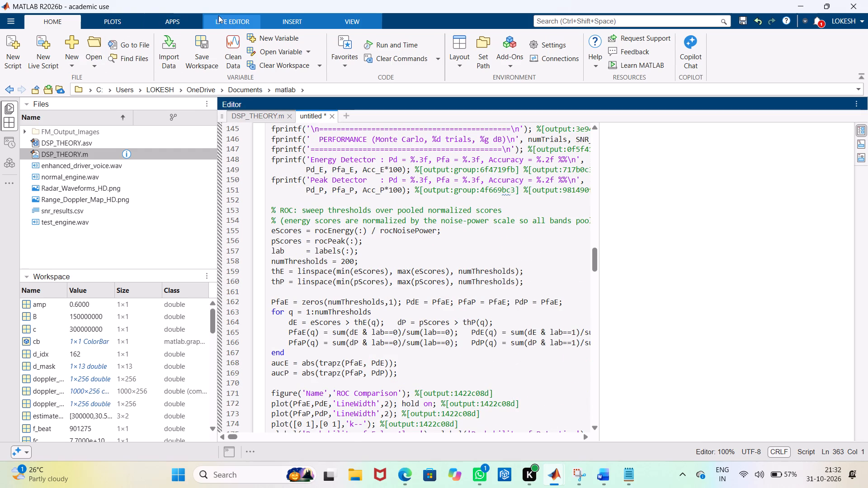
{"action": "left_click", "coordinate": [652, 44]}
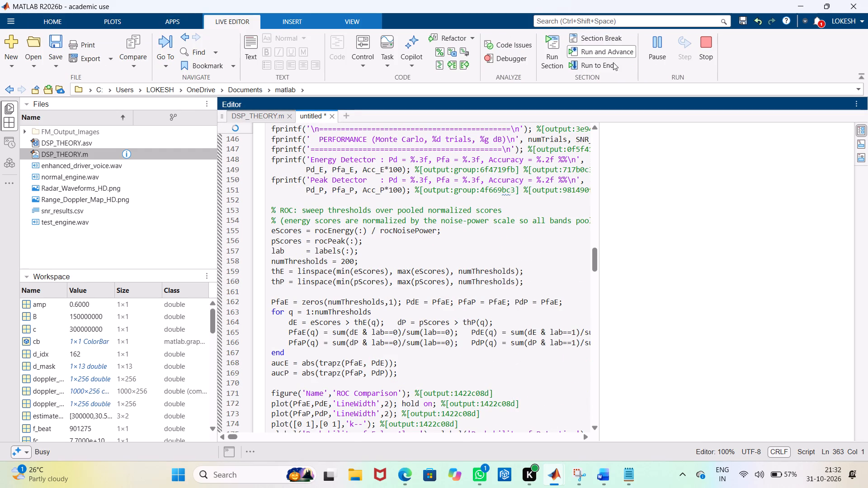
{"action": "scroll", "coordinate": [764, 236], "scroll_direction": "up", "scroll_amount": 4}
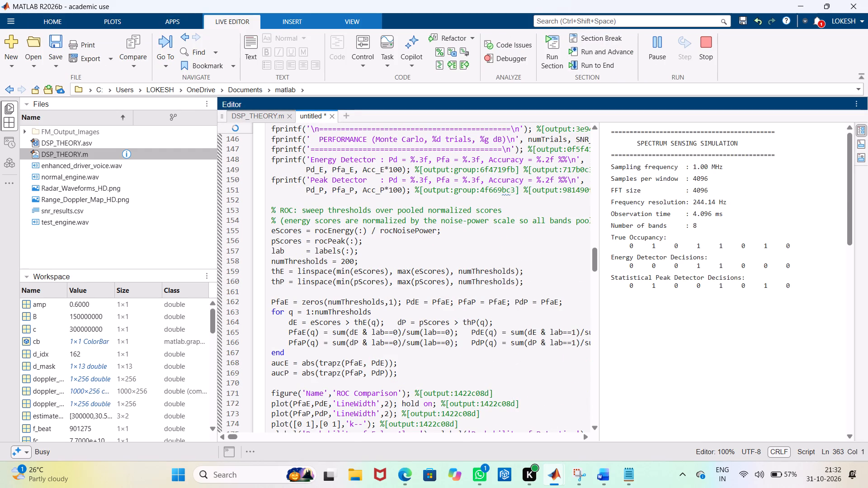
{"action": "scroll", "coordinate": [755, 232], "scroll_direction": "down", "scroll_amount": 7}
{"action": "scroll", "coordinate": [755, 232], "scroll_direction": "up", "scroll_amount": 6}
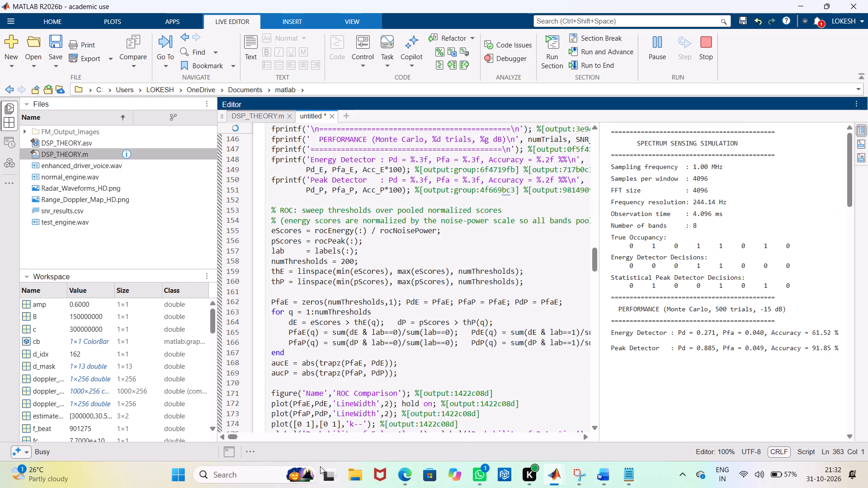
In File Explorer, create a folder named VISHAL DSP in Downloads.
{"action": "left_click", "coordinate": [356, 477]}
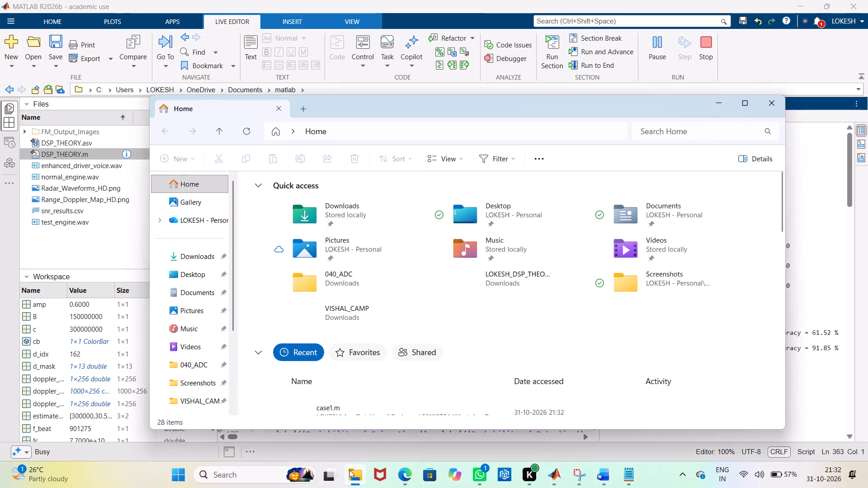
{"action": "left_click", "coordinate": [207, 262]}
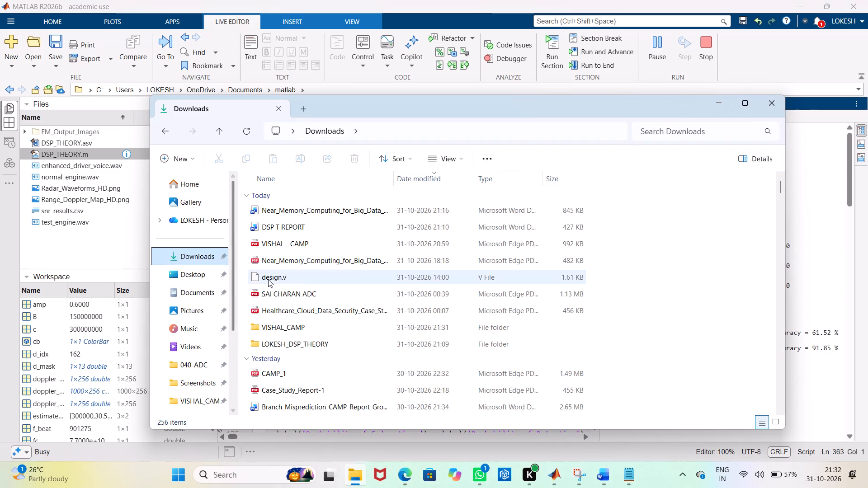
{"action": "left_click", "coordinate": [188, 157]}
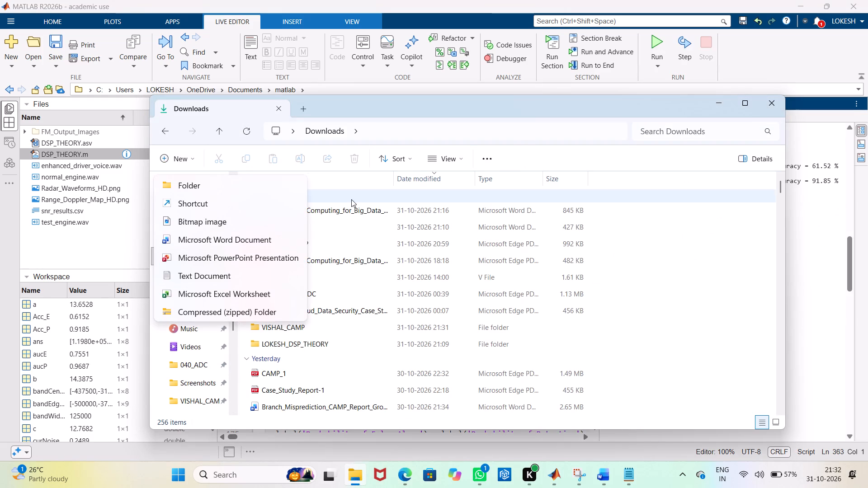
{"action": "left_click", "coordinate": [263, 184]}
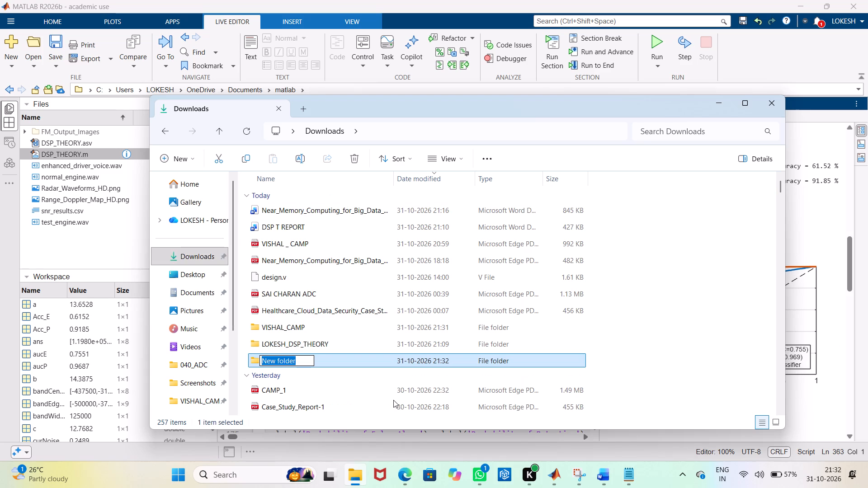
{"action": "key", "text": "BackSpace"}
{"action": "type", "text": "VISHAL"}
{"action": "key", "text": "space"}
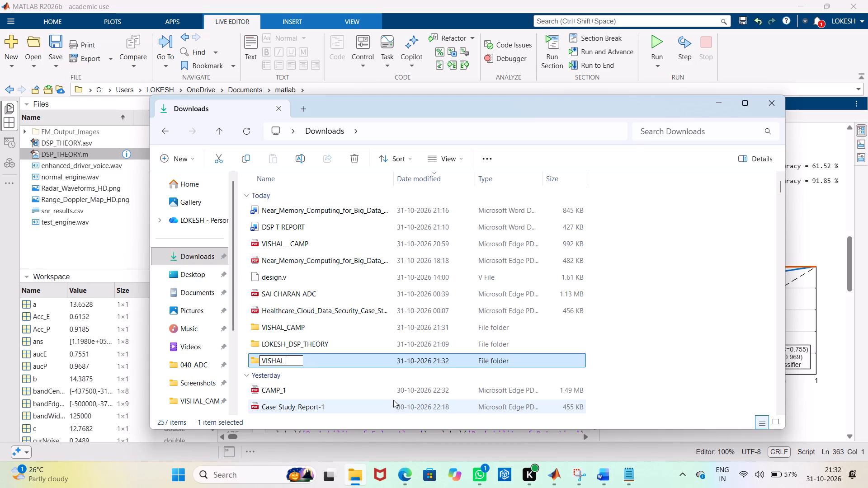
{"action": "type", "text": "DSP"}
{"action": "left_click", "coordinate": [668, 300]}
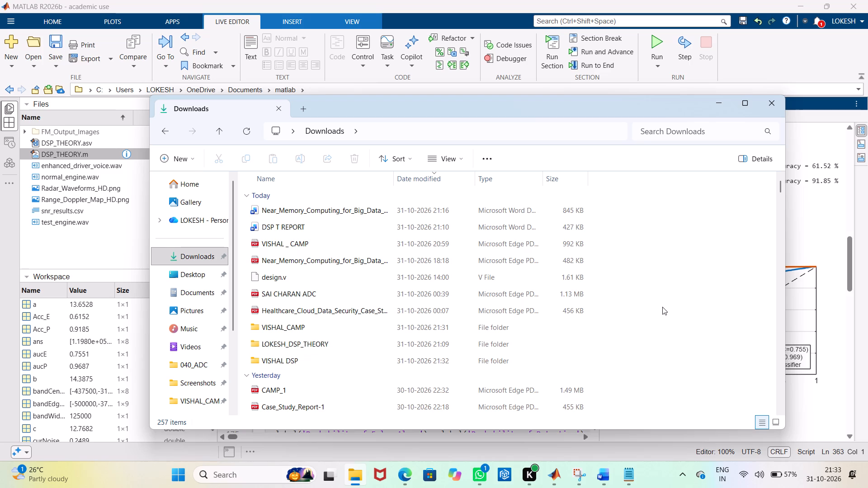
Back in MATLAB, export the Received IQ Signal figure as a PNG named FIG1 into the VISHAL DSP folder in Downloads.
{"action": "left_click", "coordinate": [820, 234]}
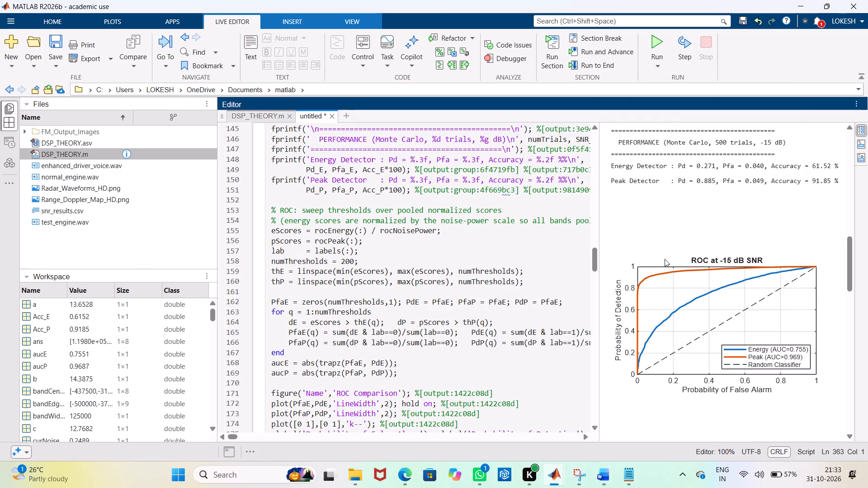
{"action": "scroll", "coordinate": [776, 250], "scroll_direction": "up", "scroll_amount": 19}
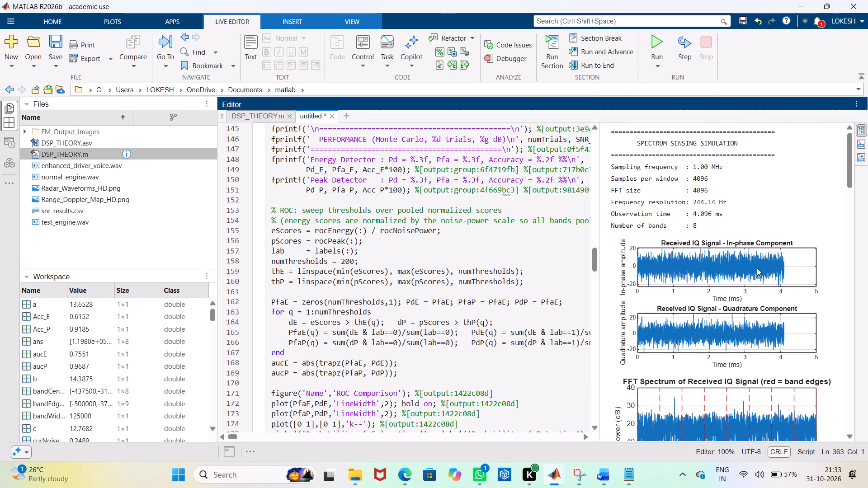
{"action": "right_click", "coordinate": [757, 268]}
{"action": "left_click", "coordinate": [832, 239]}
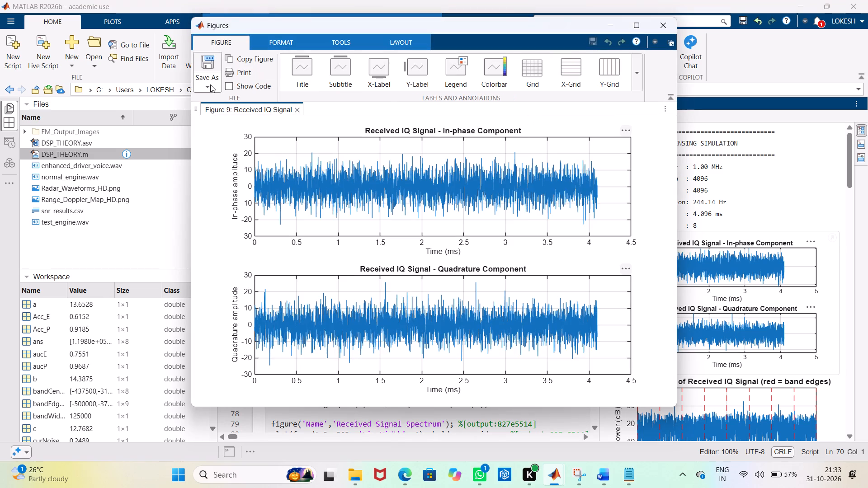
{"action": "left_click", "coordinate": [210, 85]}
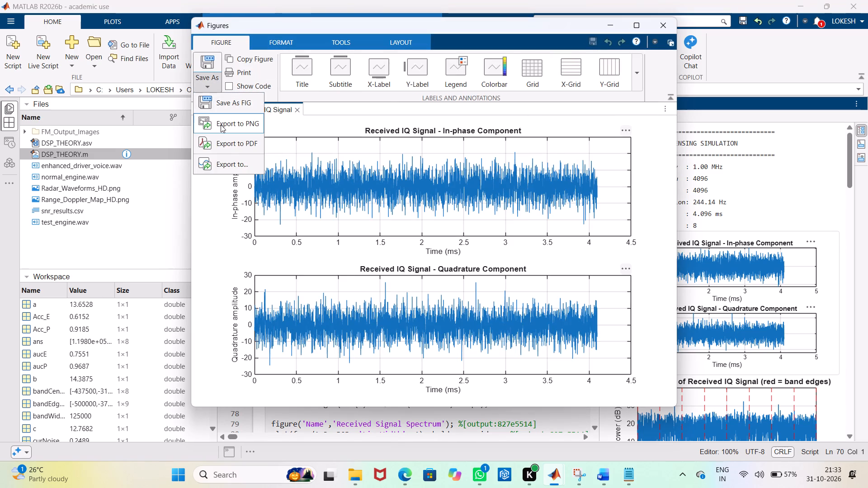
{"action": "left_click", "coordinate": [221, 125]}
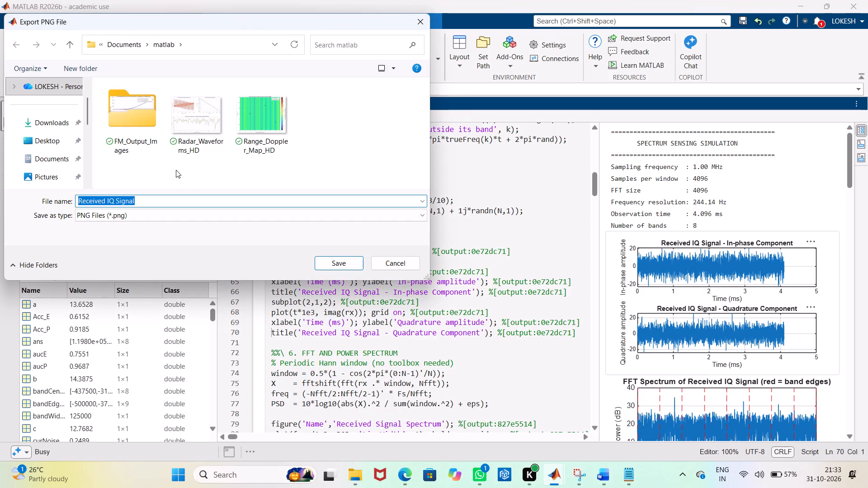
{"action": "double_click", "coordinate": [59, 123]}
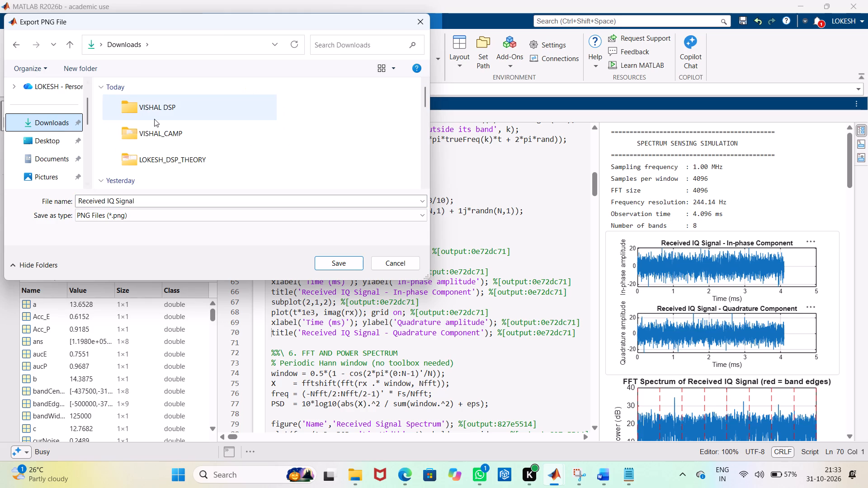
{"action": "double_click", "coordinate": [160, 106]}
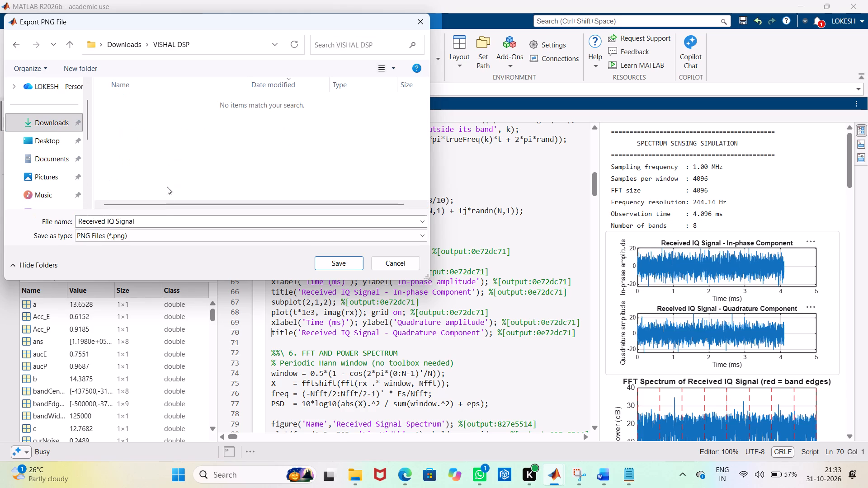
{"action": "left_click", "coordinate": [158, 222]}
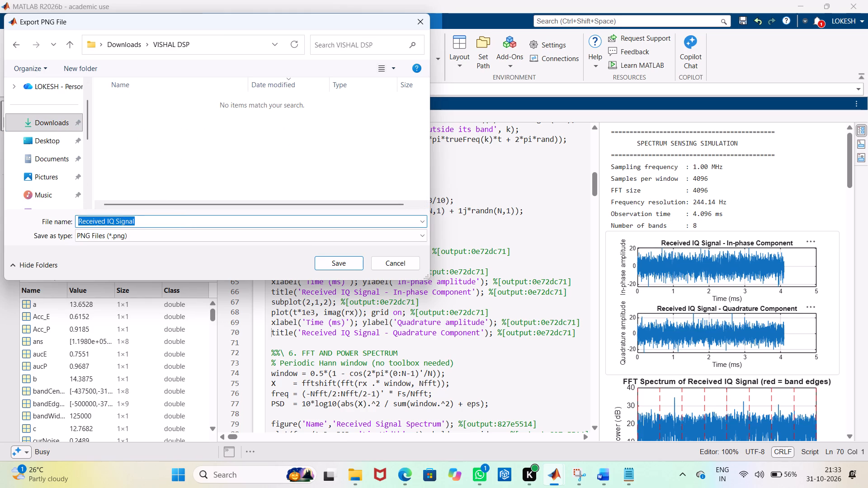
{"action": "key", "text": "BackSpace"}
{"action": "type", "text": "FIG1"}
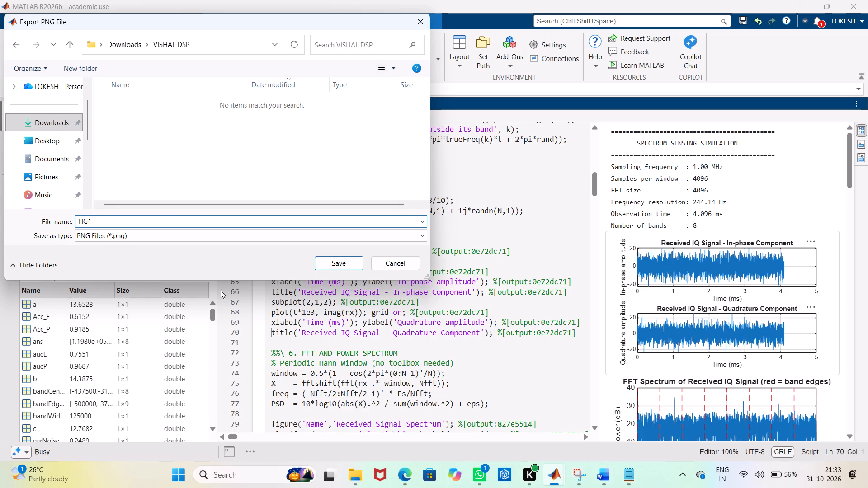
{"action": "left_click", "coordinate": [343, 265]}
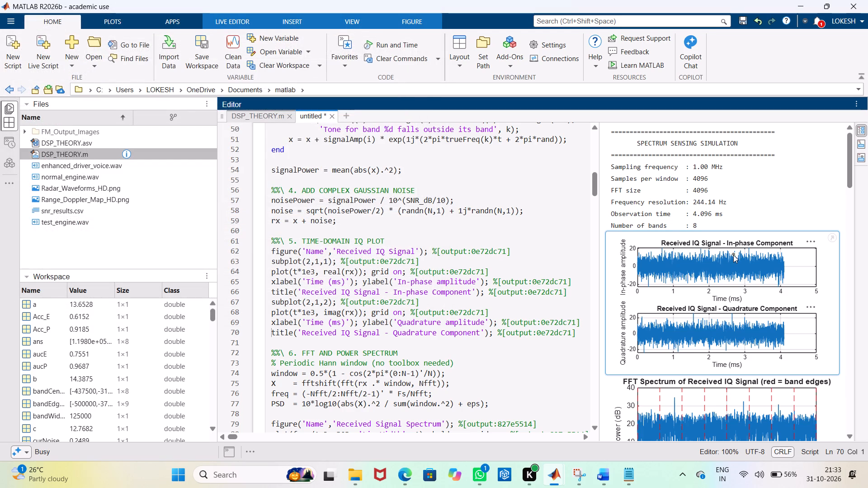
Open the FFT Spectrum of Received IQ Signal plot from the script output in a figure window.
{"action": "scroll", "coordinate": [733, 255], "scroll_direction": "down", "scroll_amount": 3}
{"action": "scroll", "coordinate": [713, 303], "scroll_direction": "down", "scroll_amount": 2}
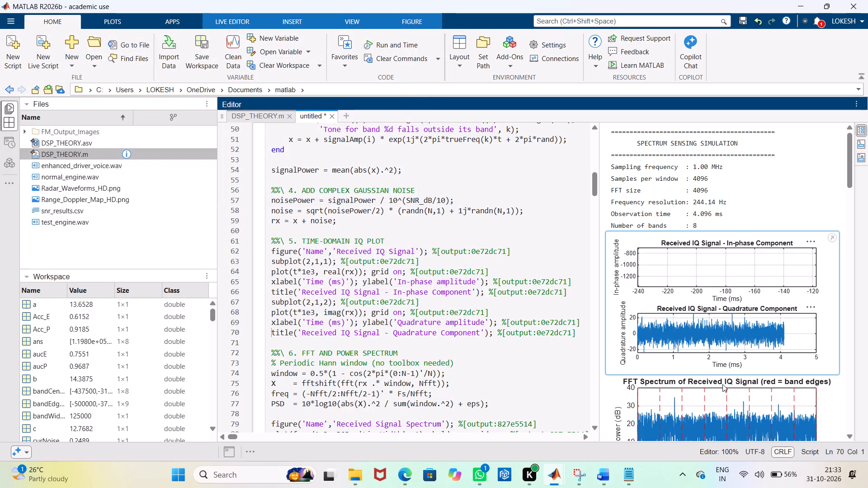
{"action": "left_click", "coordinate": [745, 203]}
{"action": "left_click", "coordinate": [743, 430]}
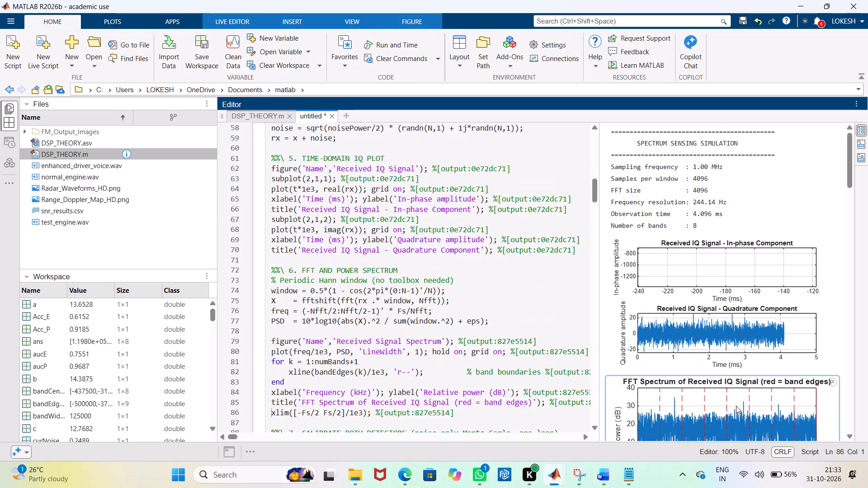
{"action": "scroll", "coordinate": [736, 405], "scroll_direction": "down", "scroll_amount": 3}
{"action": "scroll", "coordinate": [830, 49], "scroll_direction": "down", "scroll_amount": 1}
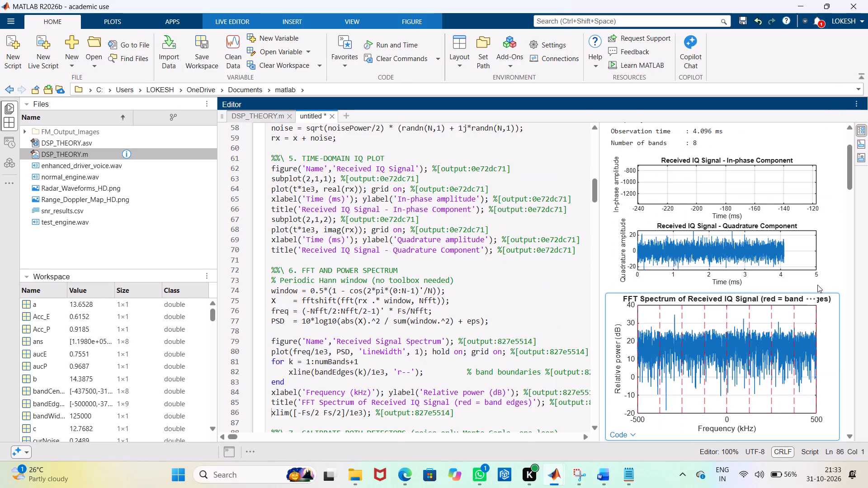
{"action": "left_click", "coordinate": [832, 299]}
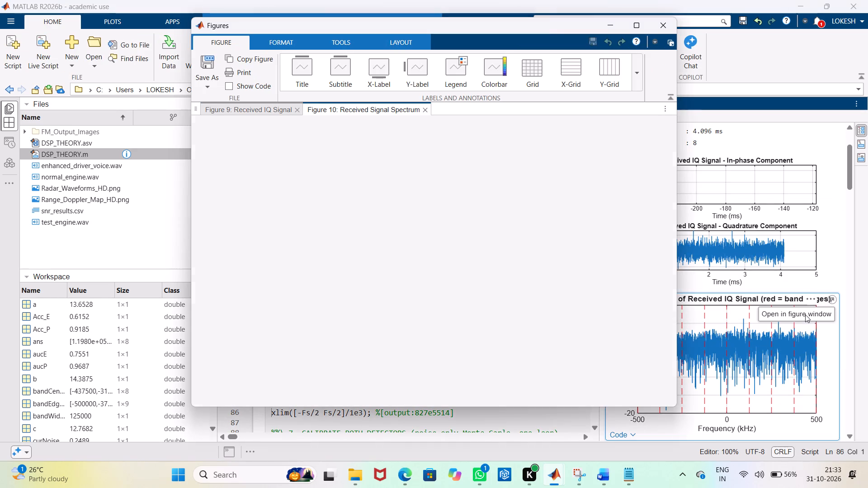
Export the Received Signal Spectrum figure as a PNG named FIG 2 into the VISHAL DSP folder in Downloads.
{"action": "left_click", "coordinate": [208, 82]}
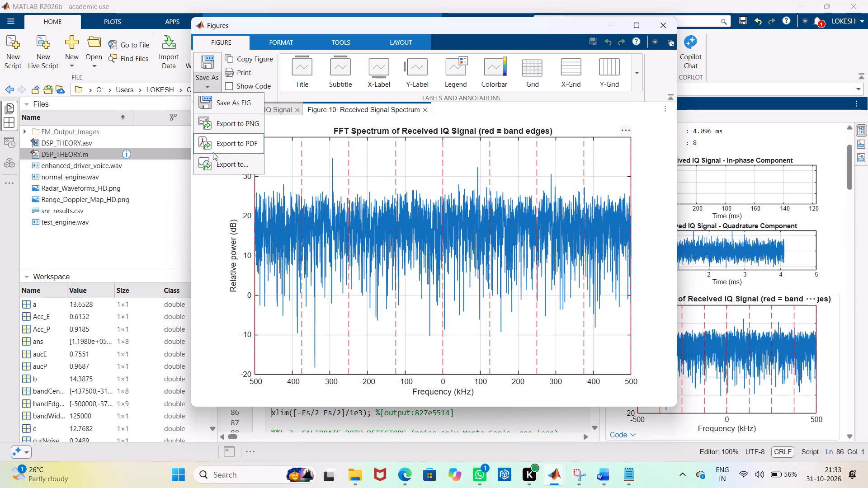
{"action": "left_click", "coordinate": [229, 127]}
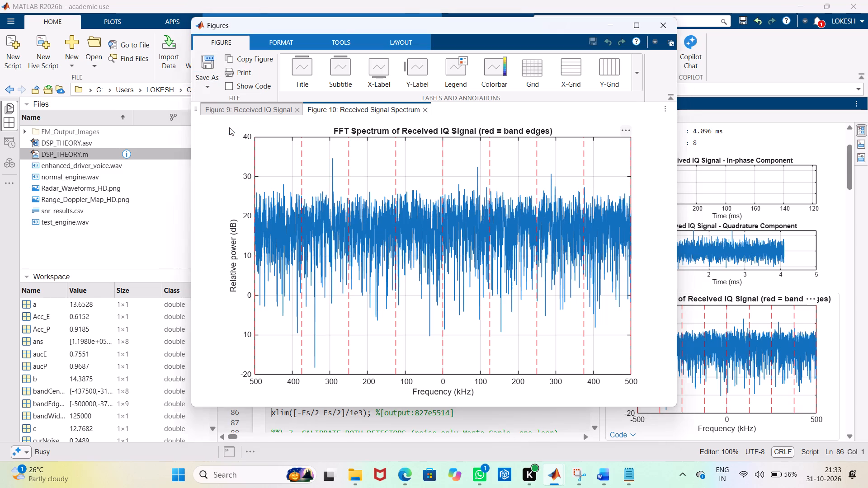
{"action": "left_click", "coordinate": [65, 121]}
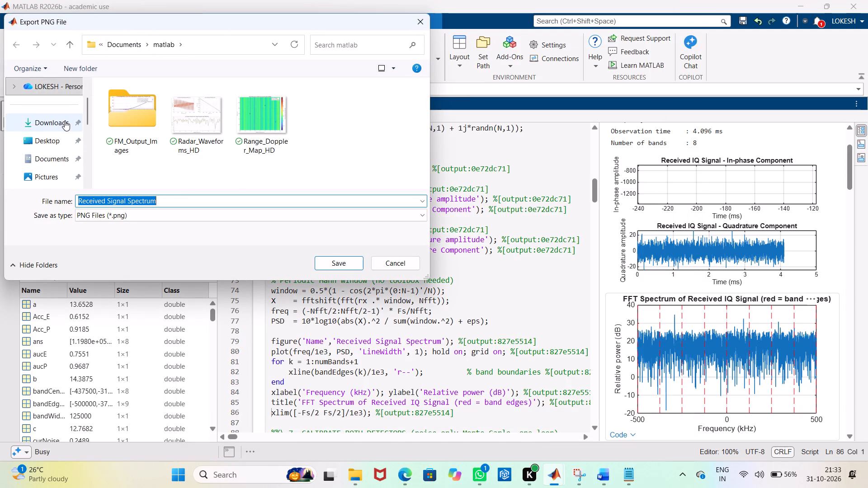
{"action": "left_click", "coordinate": [146, 108]}
{"action": "left_click", "coordinate": [146, 108]}
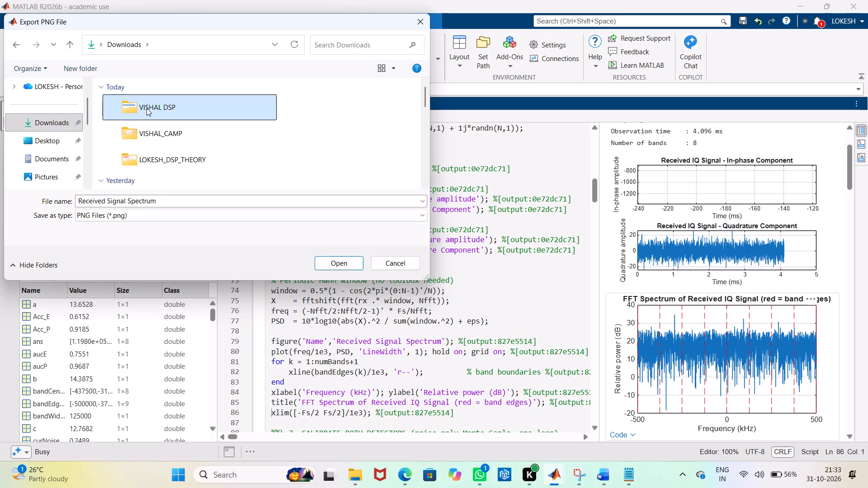
{"action": "double_click", "coordinate": [218, 102]}
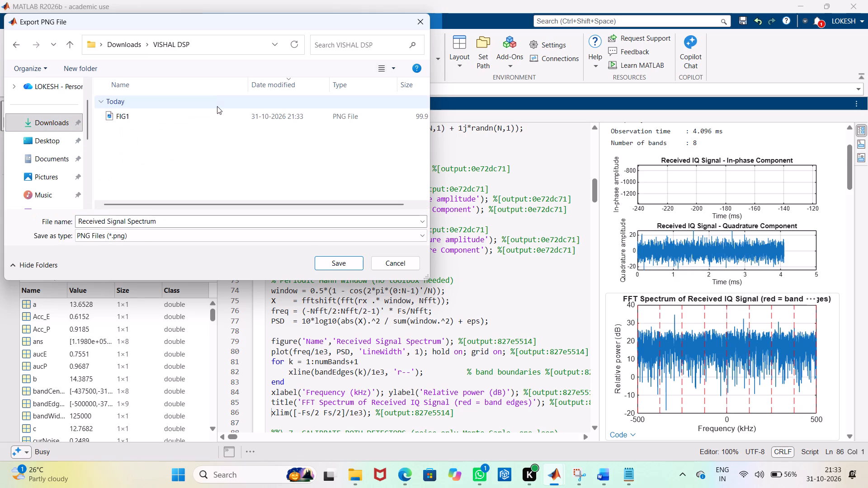
{"action": "left_click", "coordinate": [282, 221]}
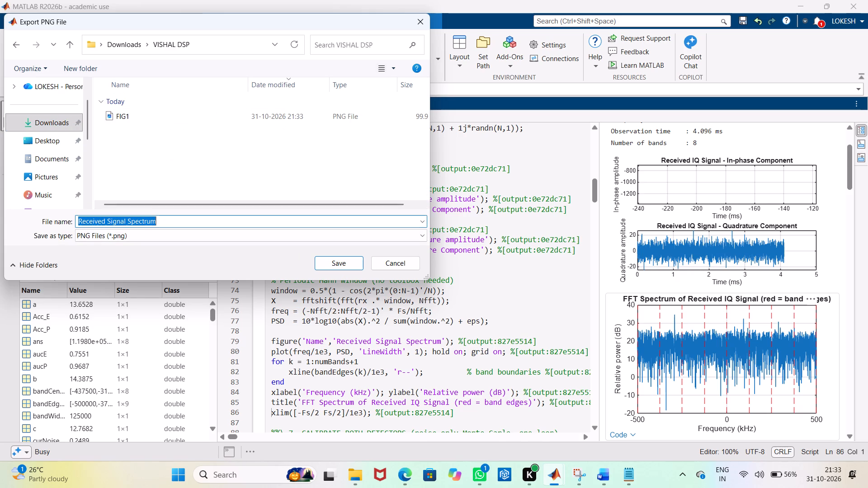
{"action": "key", "text": "BackSpace"}
{"action": "type", "text": "FIG"}
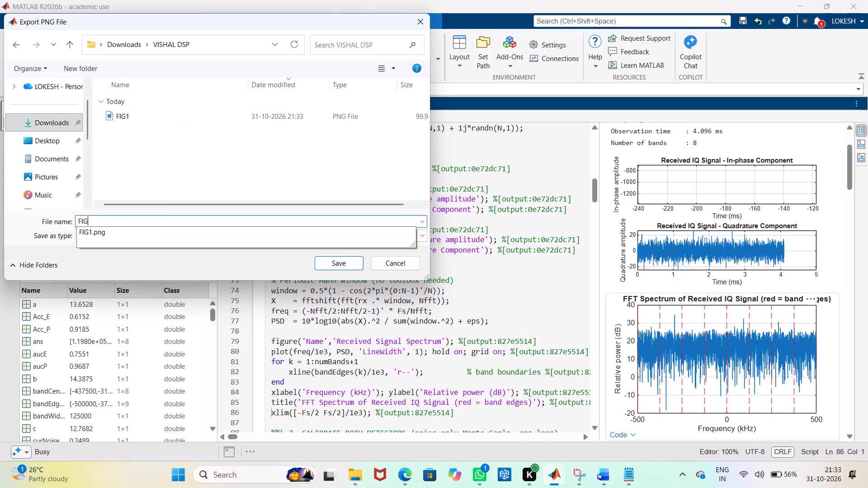
{"action": "key", "text": "space"}
{"action": "key", "text": "2"}
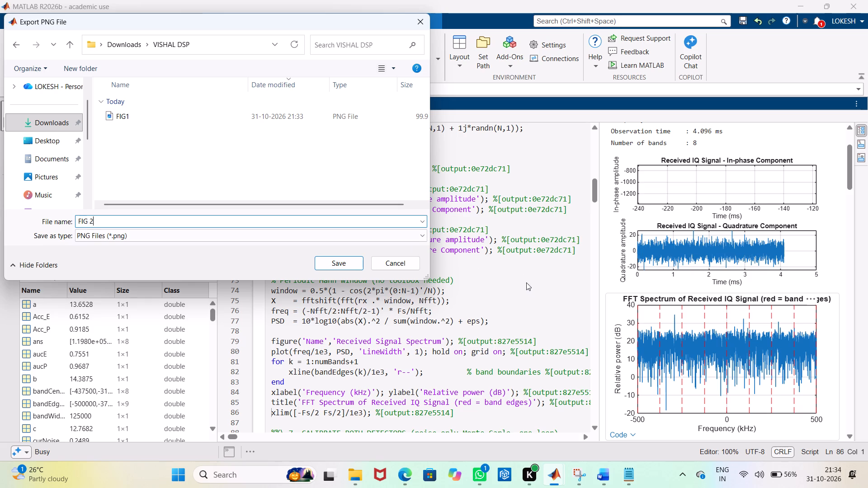
{"action": "left_click", "coordinate": [351, 263]}
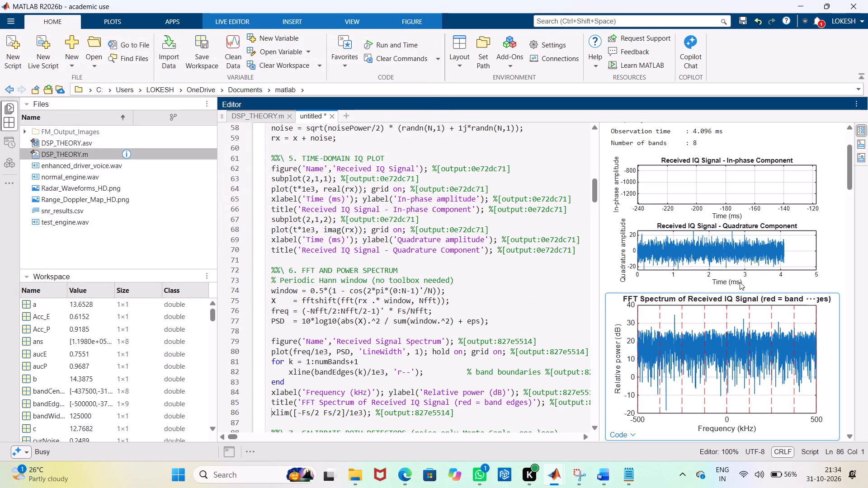
Open the spectrum occupancy bar plots in a figure window and export them as a PNG named FIG4 into Downloads > VISHAL DSP.
{"action": "scroll", "coordinate": [740, 282], "scroll_direction": "down", "scroll_amount": 8}
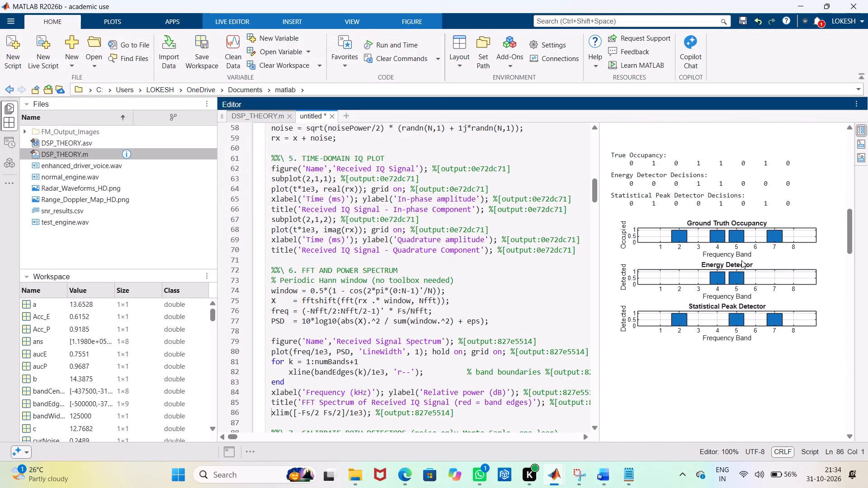
{"action": "left_click", "coordinate": [741, 260]}
{"action": "left_click", "coordinate": [835, 215]}
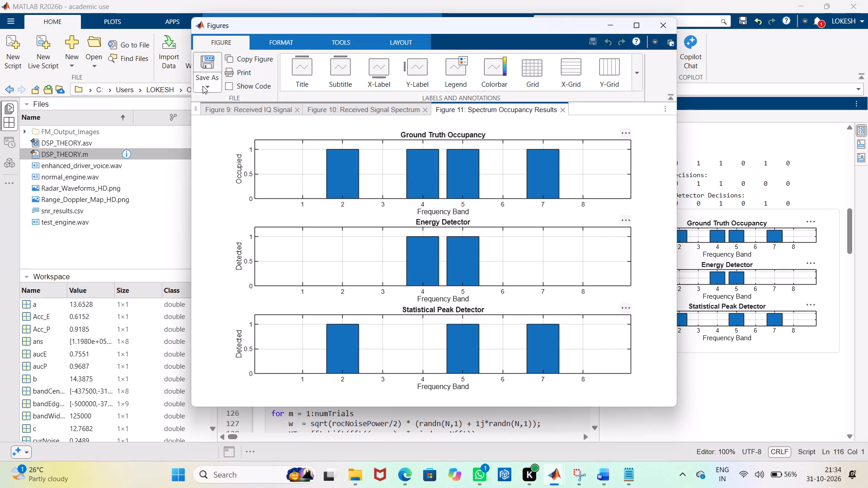
{"action": "left_click", "coordinate": [203, 86]}
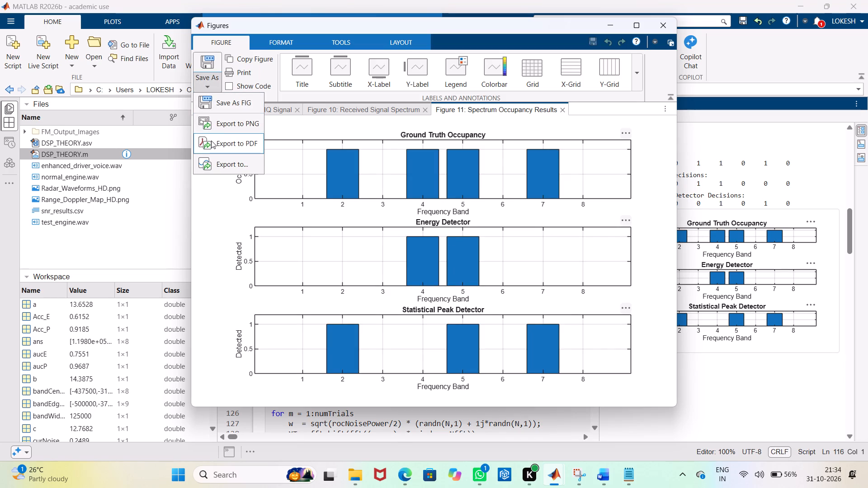
{"action": "left_click", "coordinate": [216, 126]}
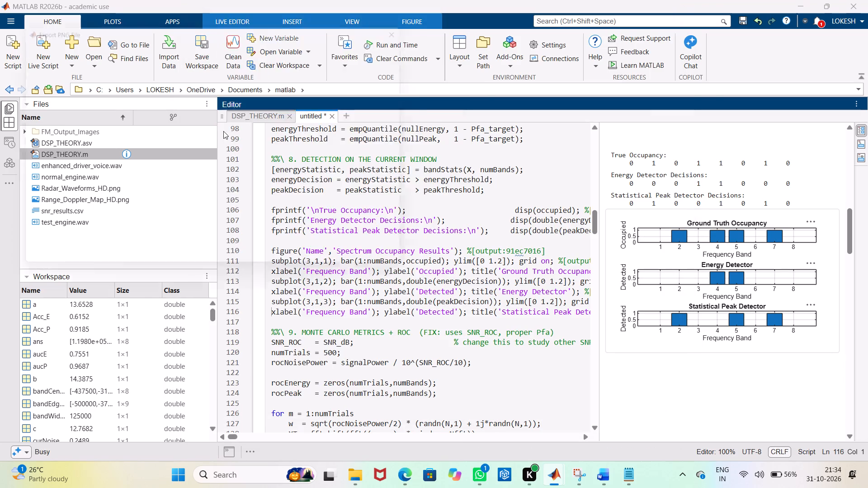
{"action": "double_click", "coordinate": [65, 128]}
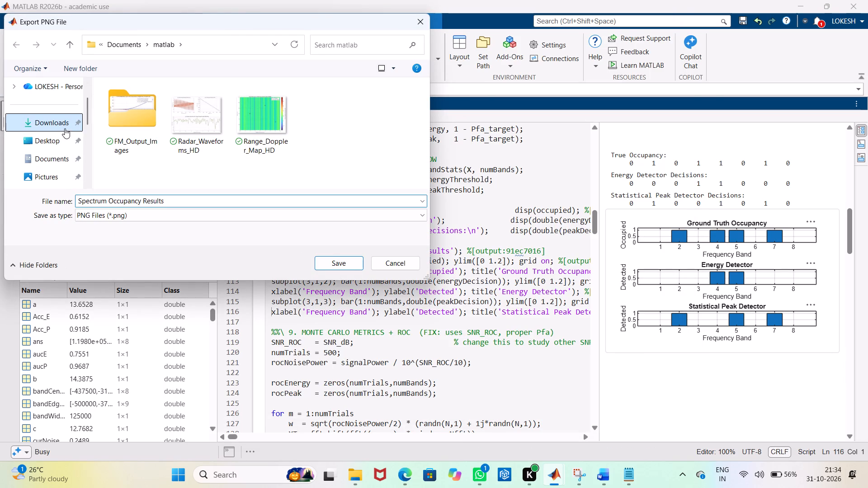
{"action": "double_click", "coordinate": [161, 115]}
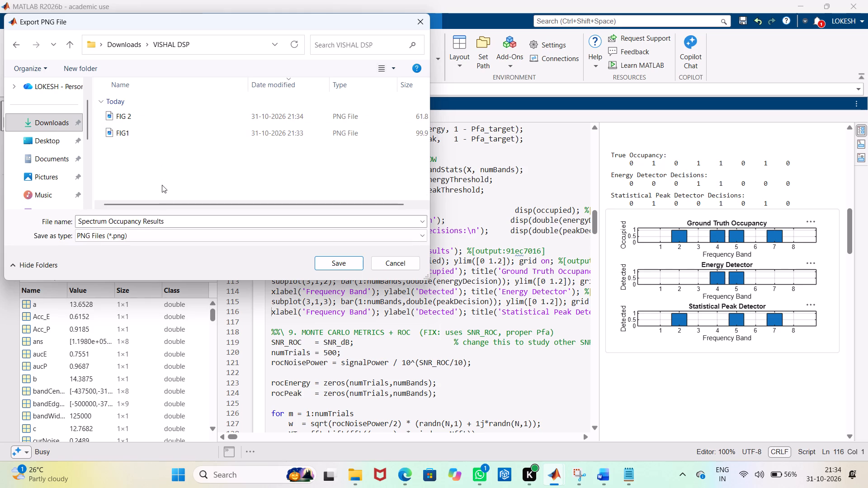
{"action": "left_click", "coordinate": [168, 219]}
{"action": "key", "text": "BackSpace"}
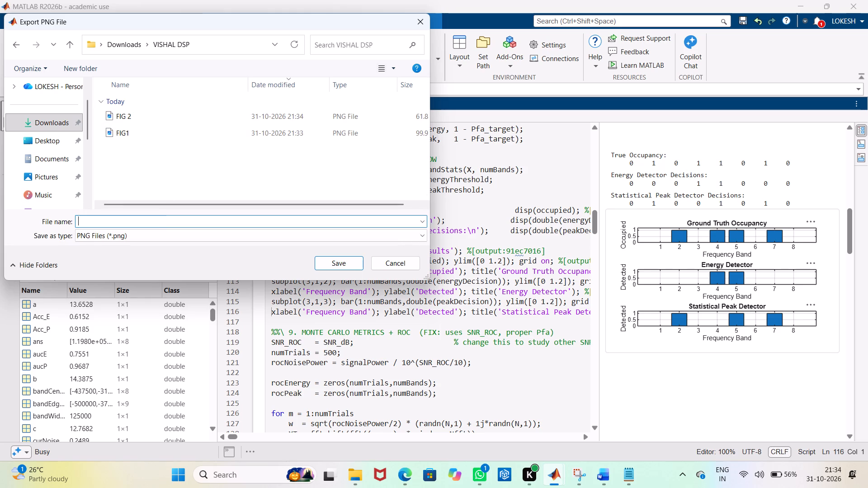
{"action": "type", "text": "FIG4"}
{"action": "left_click", "coordinate": [335, 266]}
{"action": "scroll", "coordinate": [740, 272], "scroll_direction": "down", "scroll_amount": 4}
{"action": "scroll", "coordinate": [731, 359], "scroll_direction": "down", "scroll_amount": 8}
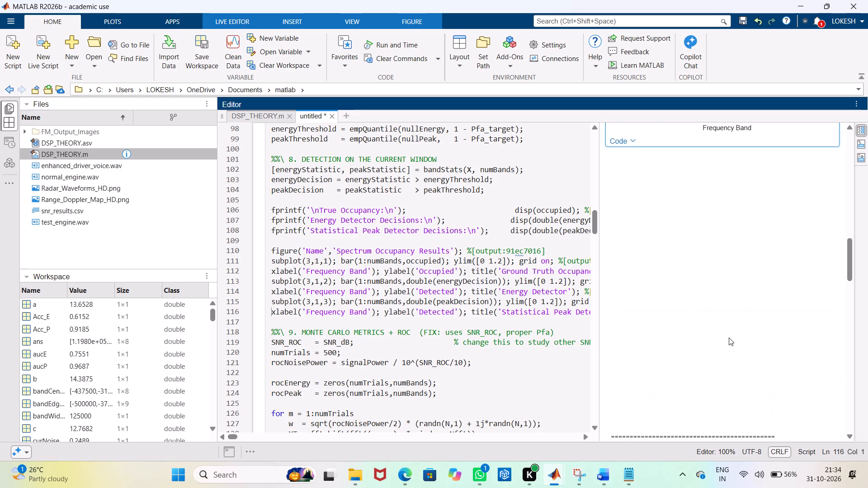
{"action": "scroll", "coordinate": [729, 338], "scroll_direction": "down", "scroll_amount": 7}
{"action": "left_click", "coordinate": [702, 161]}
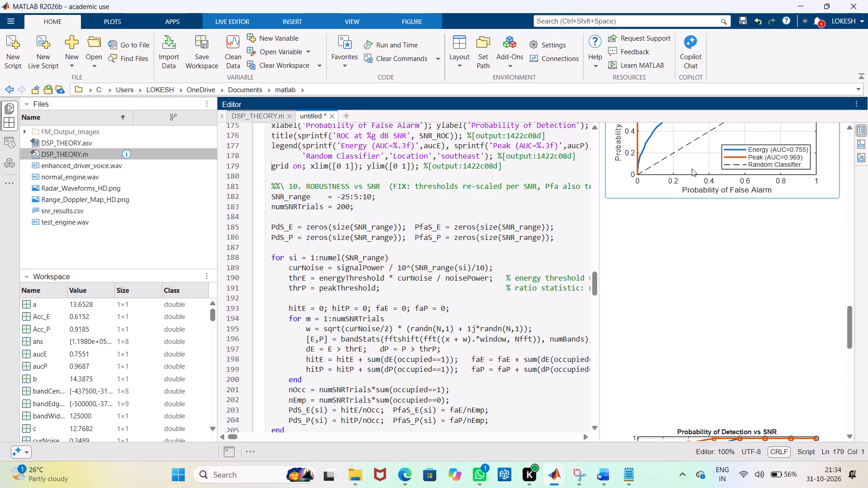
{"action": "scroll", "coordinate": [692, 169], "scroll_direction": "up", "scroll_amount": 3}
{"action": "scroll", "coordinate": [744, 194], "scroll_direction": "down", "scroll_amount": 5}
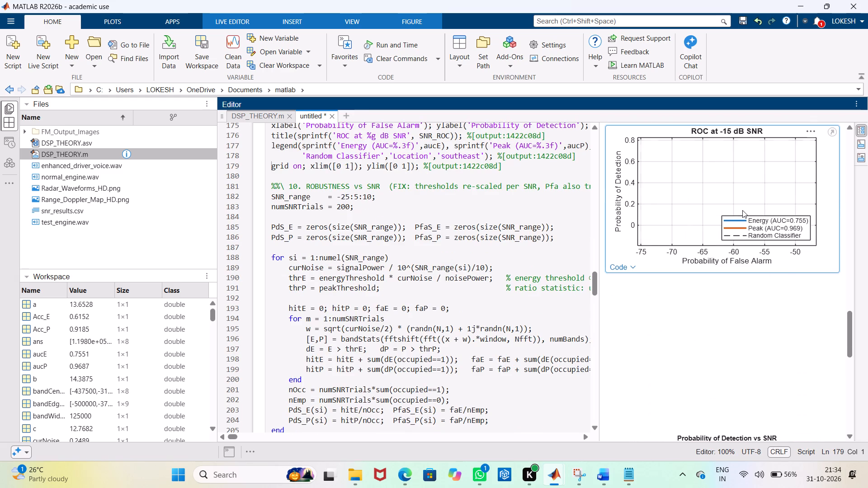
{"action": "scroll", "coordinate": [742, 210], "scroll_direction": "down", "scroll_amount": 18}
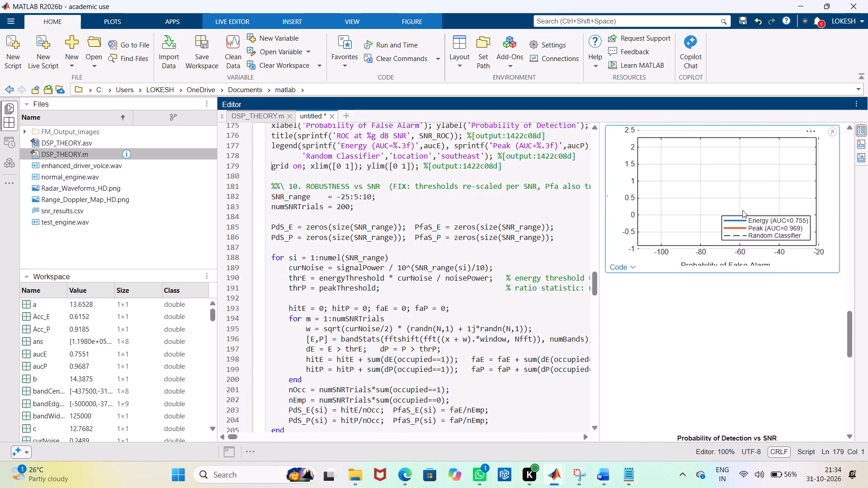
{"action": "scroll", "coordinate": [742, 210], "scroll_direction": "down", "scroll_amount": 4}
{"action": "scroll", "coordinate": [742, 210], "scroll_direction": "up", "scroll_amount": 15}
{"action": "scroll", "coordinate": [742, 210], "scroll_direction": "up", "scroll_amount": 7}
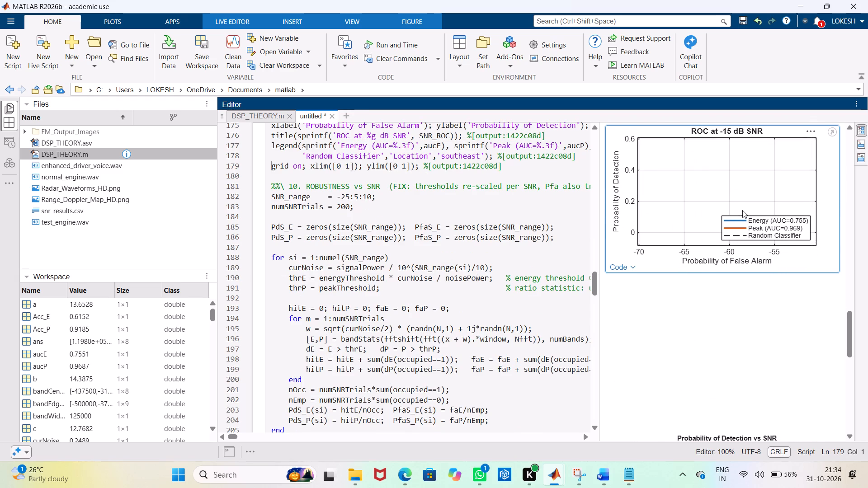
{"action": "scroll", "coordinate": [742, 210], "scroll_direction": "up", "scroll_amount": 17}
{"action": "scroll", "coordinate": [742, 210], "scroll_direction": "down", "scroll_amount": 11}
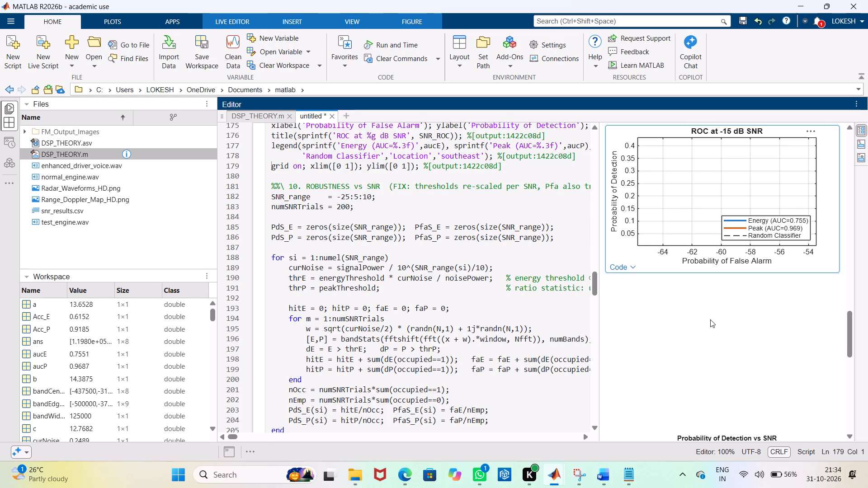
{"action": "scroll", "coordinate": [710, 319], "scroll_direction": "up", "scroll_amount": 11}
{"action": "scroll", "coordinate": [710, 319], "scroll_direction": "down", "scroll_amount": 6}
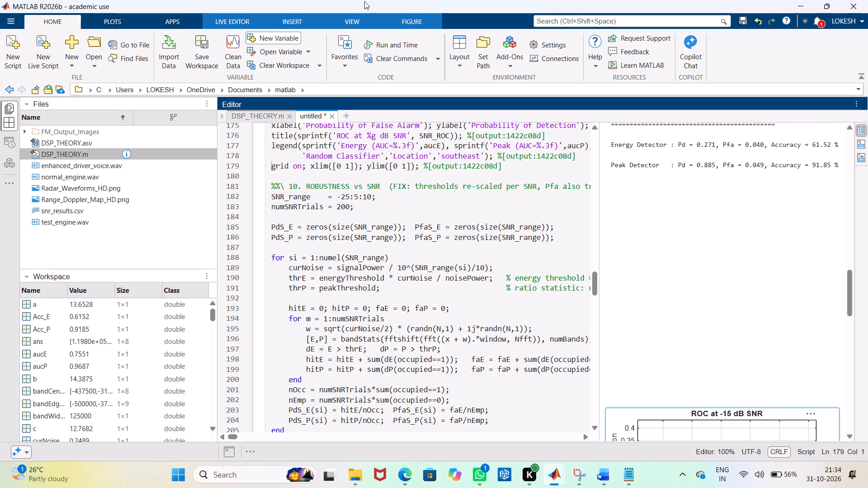
Run the untitled script again to regenerate its output plots.
{"action": "left_click", "coordinate": [247, 25]}
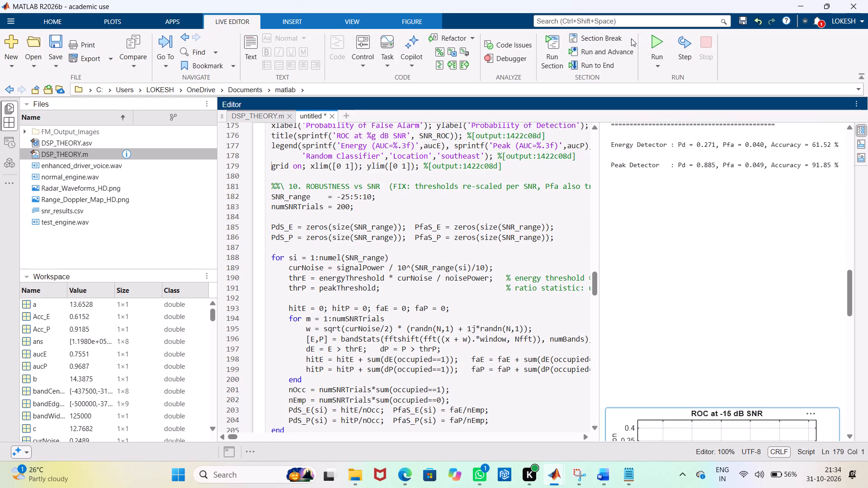
{"action": "left_click", "coordinate": [660, 43]}
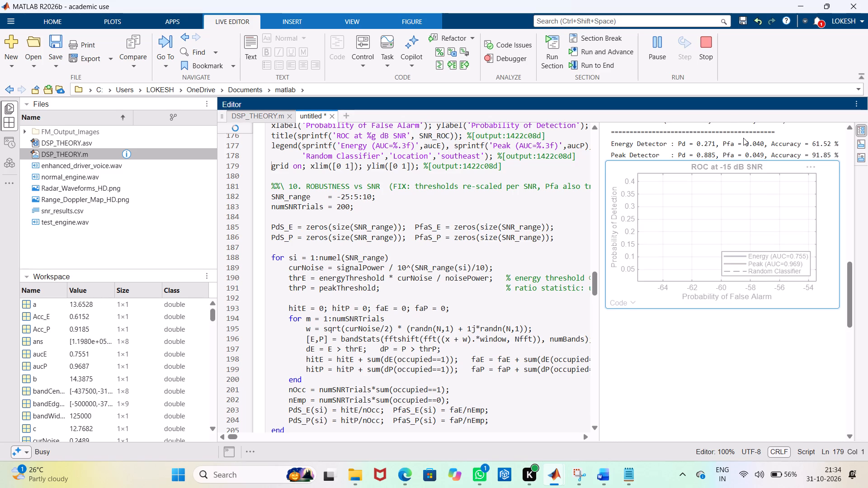
{"action": "scroll", "coordinate": [803, 187], "scroll_direction": "up", "scroll_amount": 10}
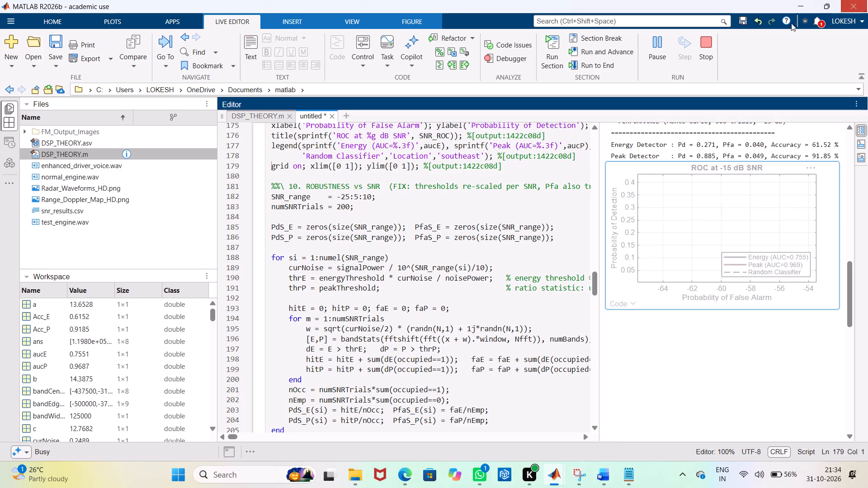
Open the ROC at -15 dB SNR plot in a figure window and export it as a PNG named FIG3 into Downloads > VISHAL DSP.
{"action": "scroll", "coordinate": [715, 174], "scroll_direction": "down", "scroll_amount": 2}
{"action": "scroll", "coordinate": [724, 325], "scroll_direction": "down", "scroll_amount": 4}
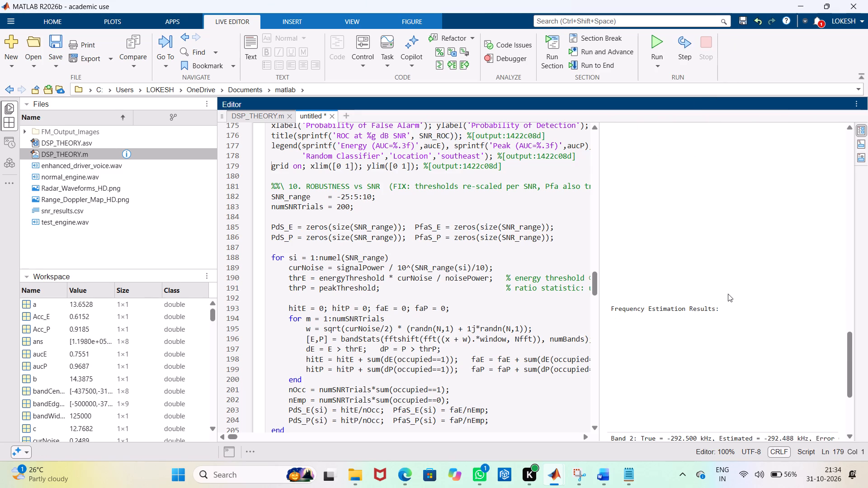
{"action": "scroll", "coordinate": [728, 291], "scroll_direction": "down", "scroll_amount": 4}
{"action": "scroll", "coordinate": [728, 291], "scroll_direction": "up", "scroll_amount": 8}
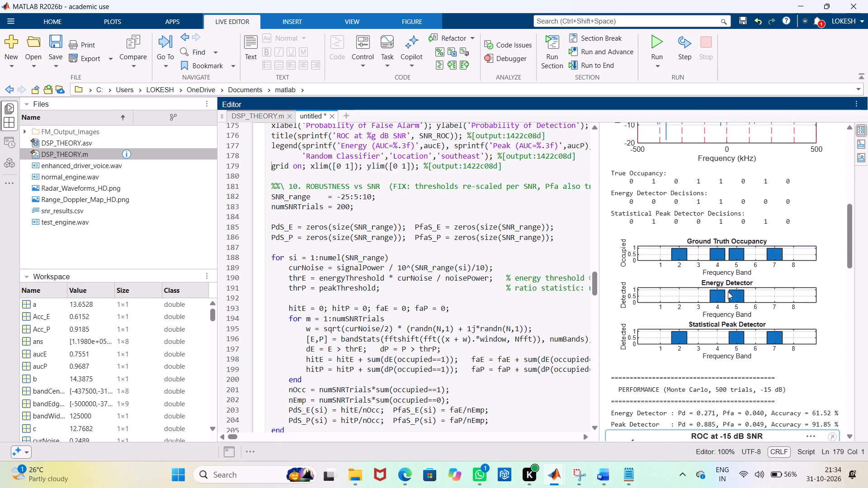
{"action": "scroll", "coordinate": [728, 291], "scroll_direction": "down", "scroll_amount": 4}
{"action": "left_click", "coordinate": [831, 214]}
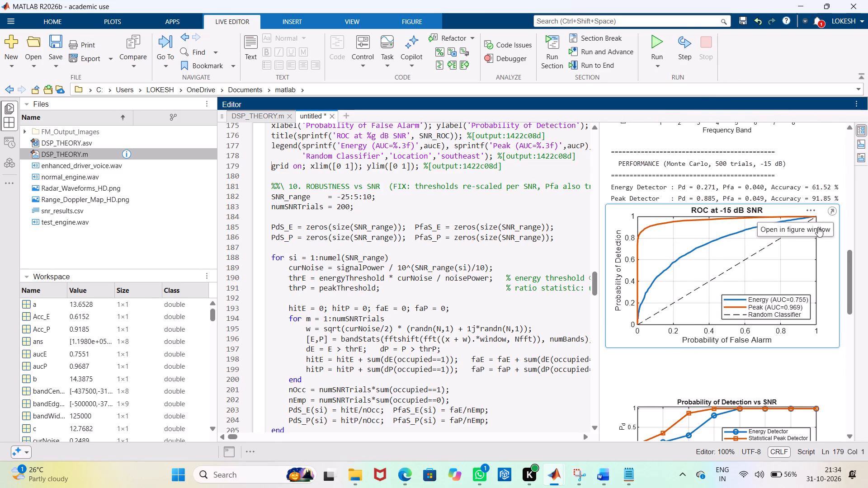
{"action": "left_click", "coordinate": [212, 91]}
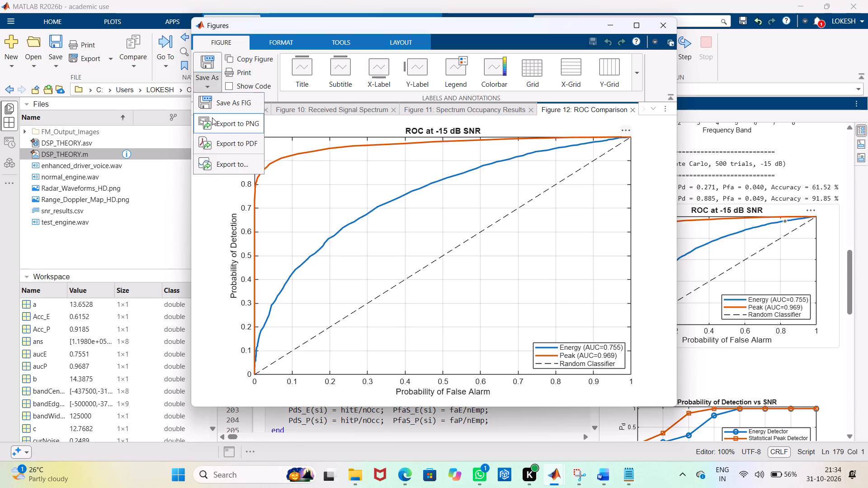
{"action": "left_click", "coordinate": [213, 119]}
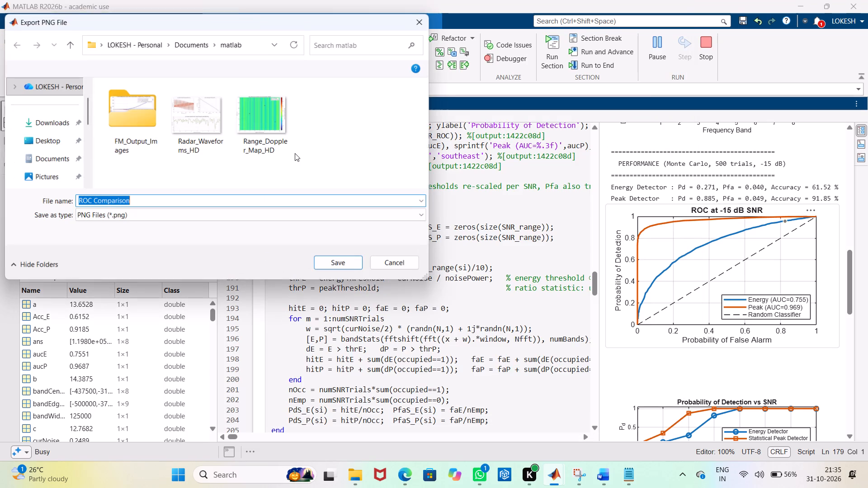
{"action": "double_click", "coordinate": [55, 122]}
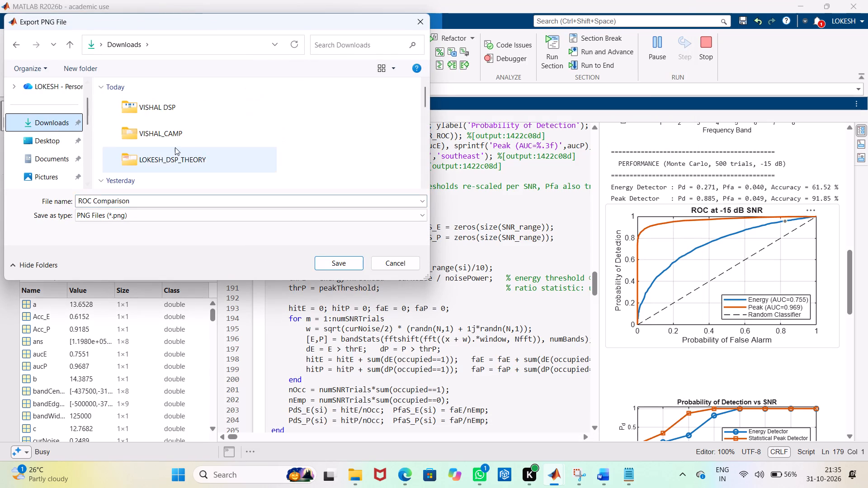
{"action": "double_click", "coordinate": [174, 104]}
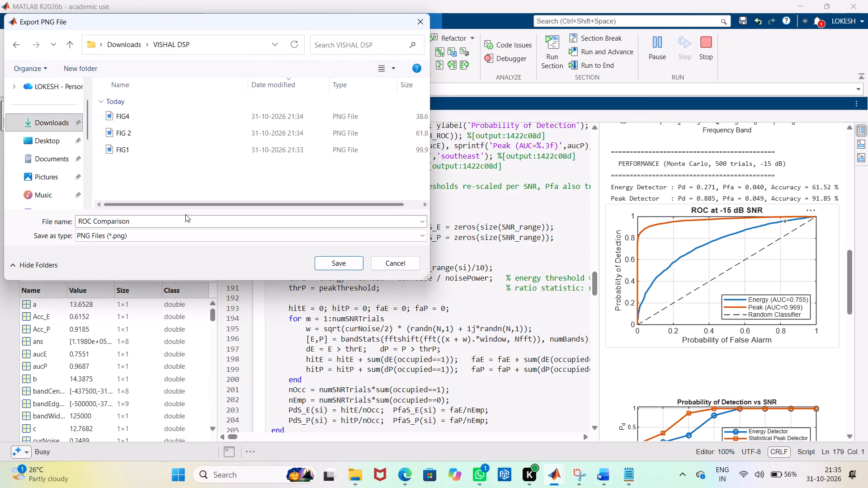
{"action": "left_click", "coordinate": [184, 221]}
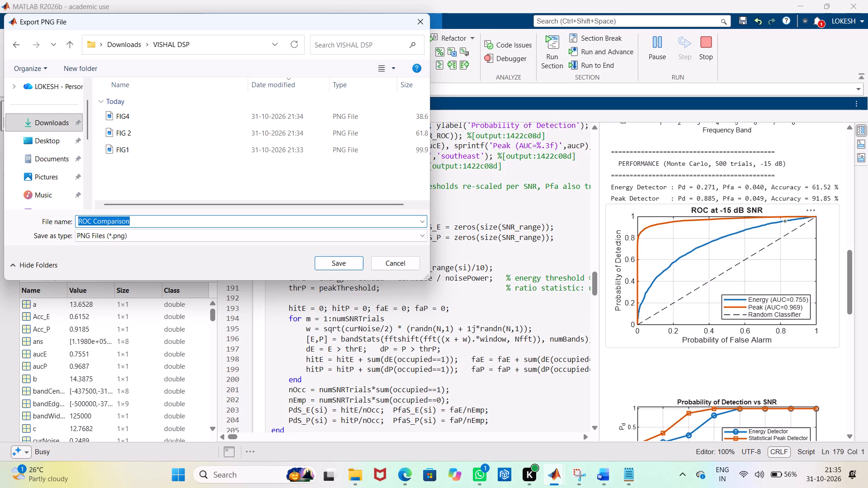
{"action": "key", "text": "BackSpace"}
{"action": "type", "text": "FIG3"}
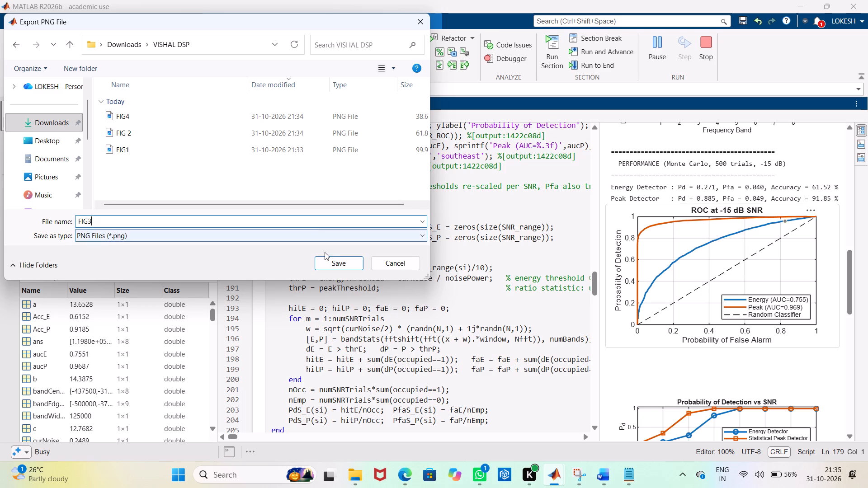
{"action": "left_click", "coordinate": [328, 259]}
Open the Detection vs SNR plots in a figure window and export them as a PNG named FIG5 into Downloads > VISHAL DSP.
{"action": "scroll", "coordinate": [618, 299], "scroll_direction": "down", "scroll_amount": 2}
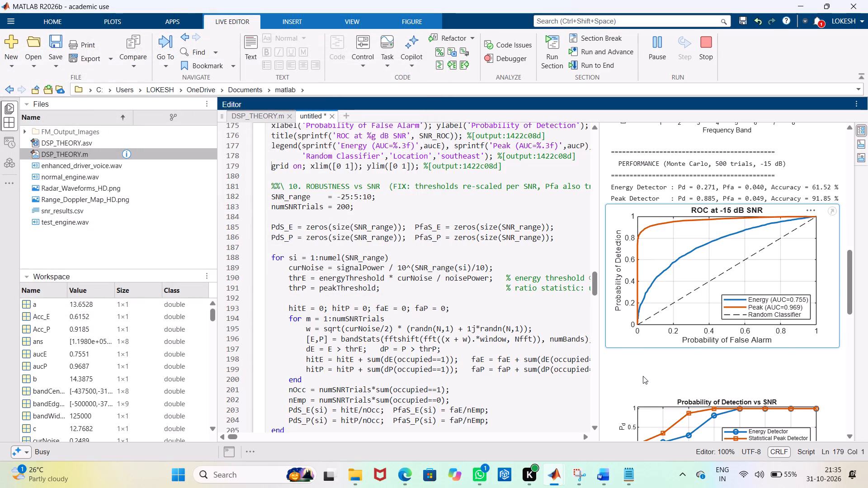
{"action": "scroll", "coordinate": [644, 375], "scroll_direction": "down", "scroll_amount": 2}
{"action": "left_click", "coordinate": [693, 299]}
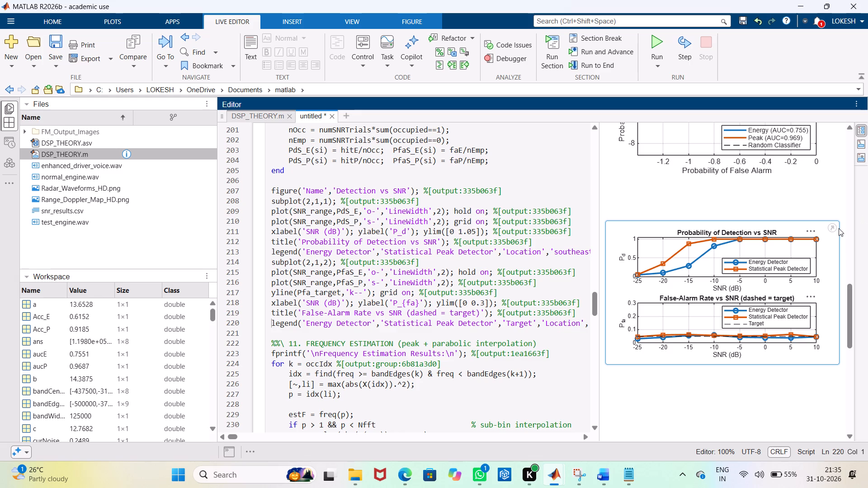
{"action": "left_click", "coordinate": [835, 228]}
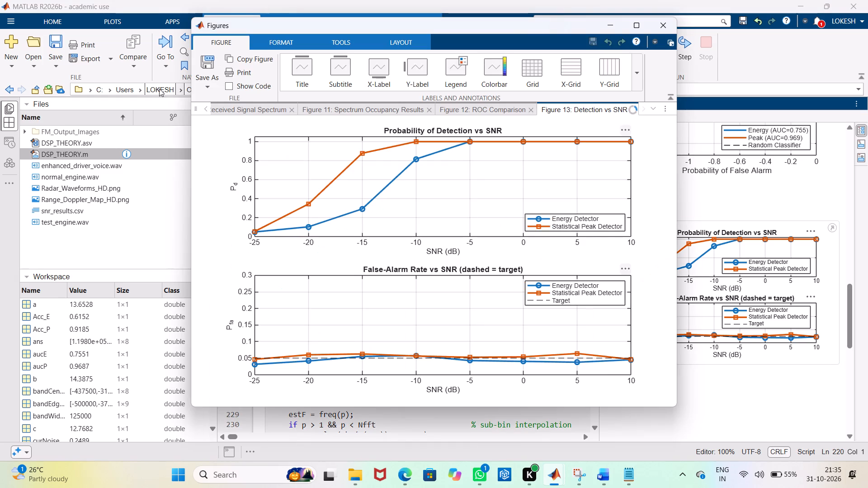
{"action": "left_click", "coordinate": [208, 88]}
{"action": "left_click", "coordinate": [213, 118]}
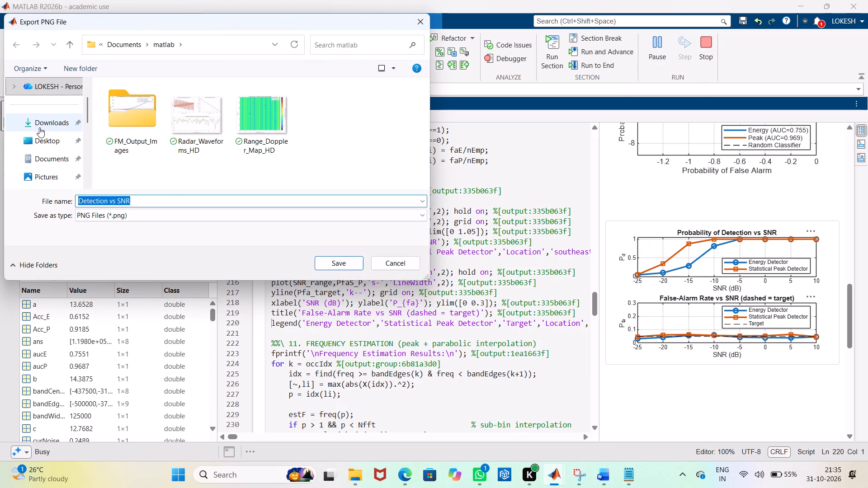
{"action": "double_click", "coordinate": [39, 127]}
{"action": "double_click", "coordinate": [154, 113]}
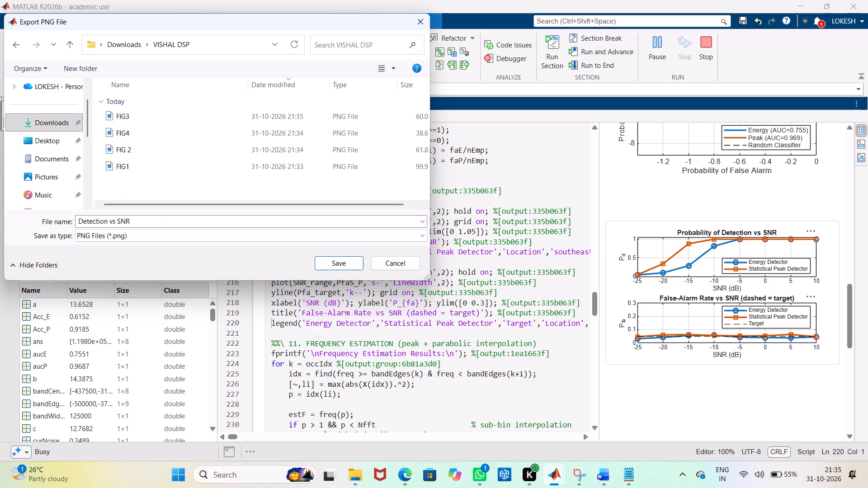
{"action": "left_click", "coordinate": [161, 221]}
{"action": "key", "text": "BackSpace"}
{"action": "type", "text": "FIG"}
{"action": "key", "text": "5"}
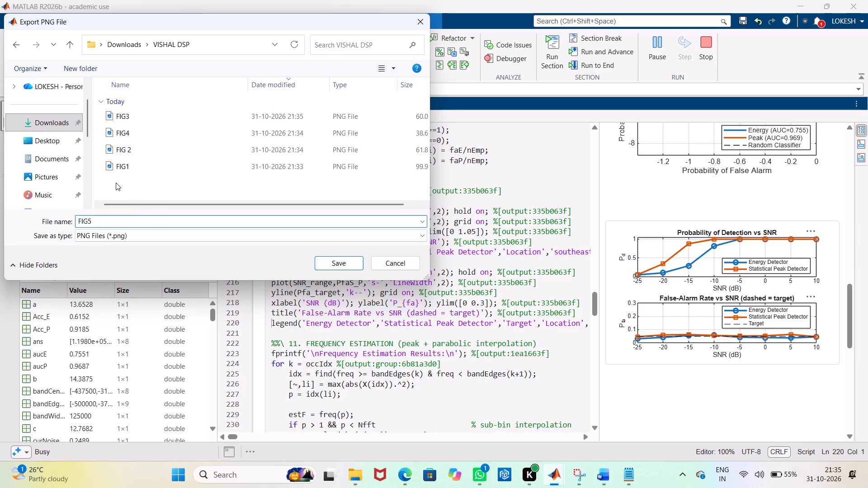
{"action": "left_click", "coordinate": [348, 264]}
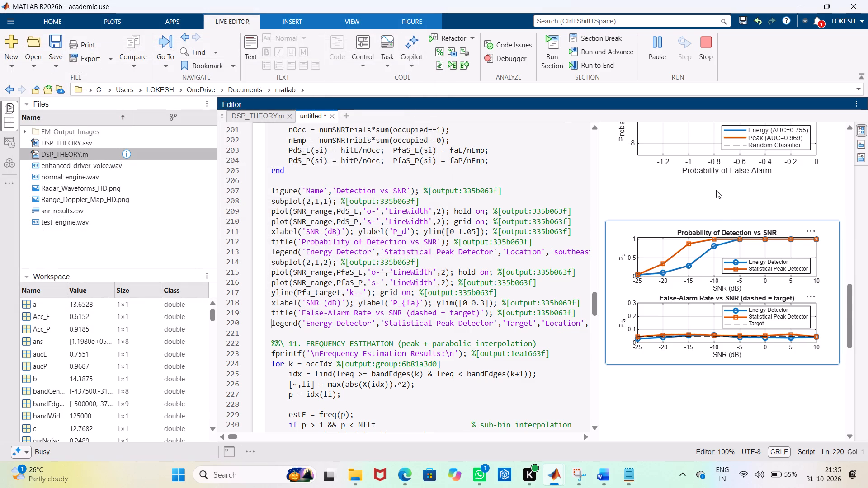
Review the rest of the script's output, from the frequency estimation results to the end of the simulation.
{"action": "scroll", "coordinate": [716, 193], "scroll_direction": "down", "scroll_amount": 3}
{"action": "scroll", "coordinate": [705, 241], "scroll_direction": "down", "scroll_amount": 9}
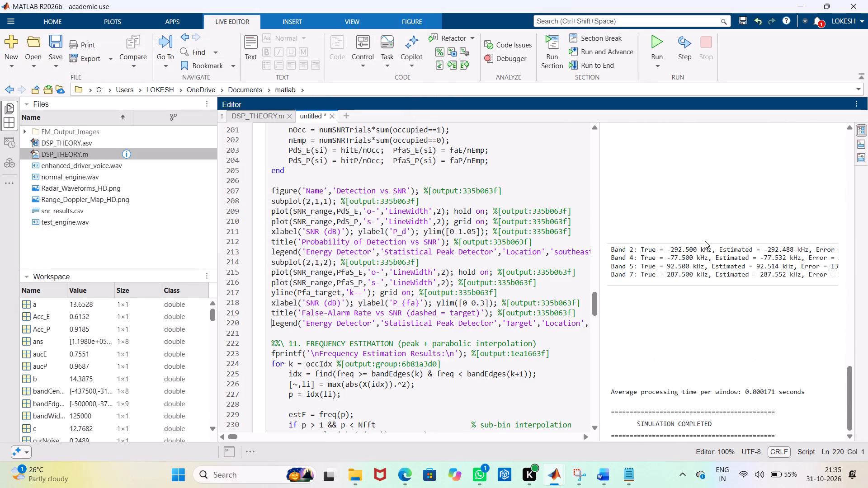
{"action": "scroll", "coordinate": [705, 241], "scroll_direction": "down", "scroll_amount": 1}
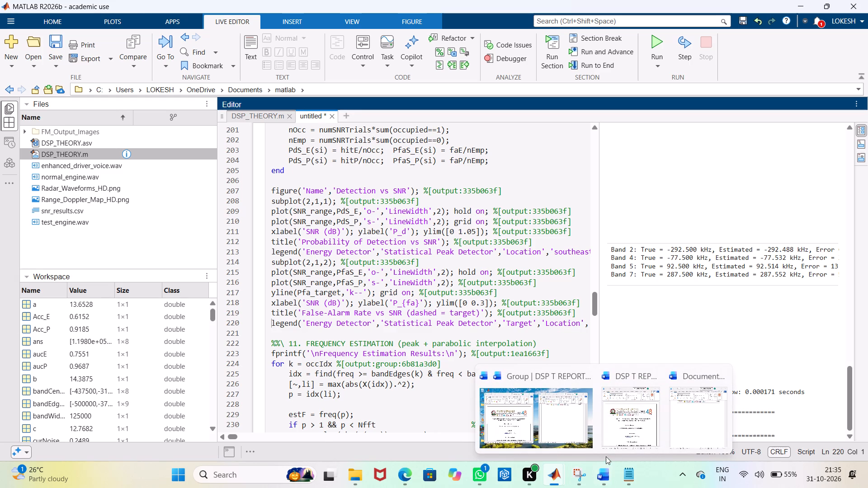
Switch to the DSP T REPORT document in Word and start a new page after the code listing at its end.
{"action": "left_click", "coordinate": [556, 394]}
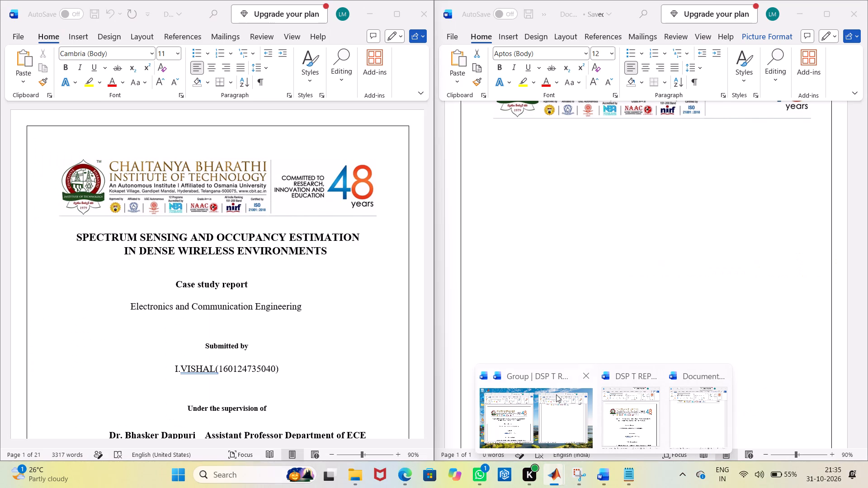
{"action": "scroll", "coordinate": [202, 277], "scroll_direction": "down", "scroll_amount": 6}
{"action": "scroll", "coordinate": [202, 277], "scroll_direction": "down", "scroll_amount": 16}
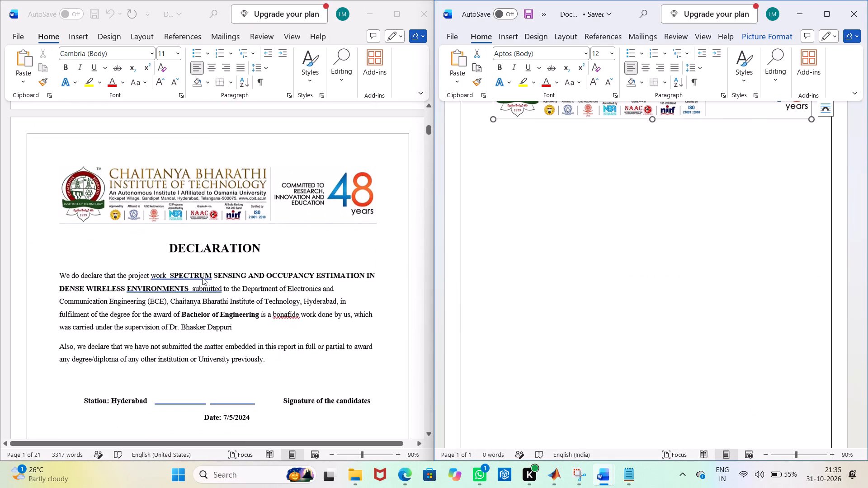
{"action": "scroll", "coordinate": [202, 277], "scroll_direction": "down", "scroll_amount": 4}
{"action": "scroll", "coordinate": [202, 277], "scroll_direction": "down", "scroll_amount": 20}
{"action": "scroll", "coordinate": [202, 277], "scroll_direction": "down", "scroll_amount": 6}
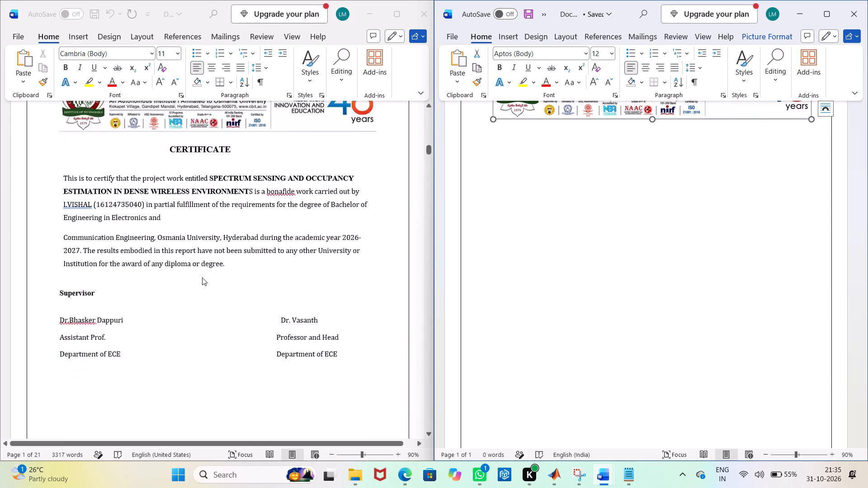
{"action": "scroll", "coordinate": [202, 277], "scroll_direction": "down", "scroll_amount": 16}
{"action": "scroll", "coordinate": [202, 277], "scroll_direction": "down", "scroll_amount": 14}
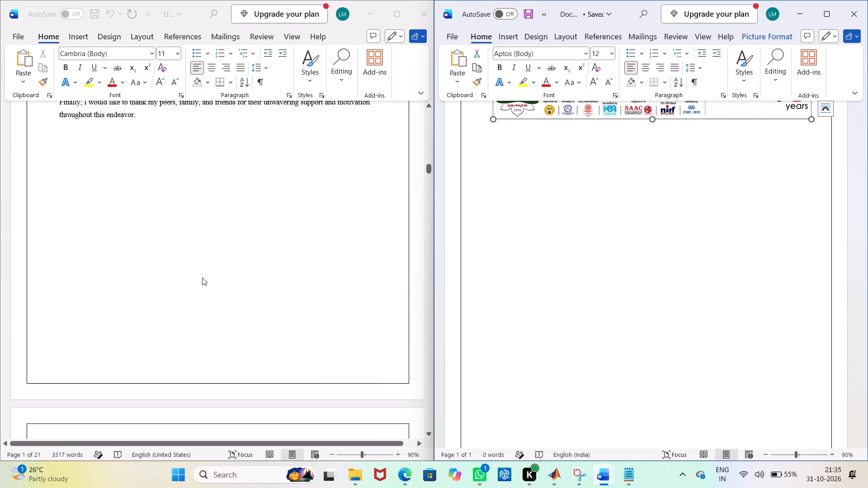
{"action": "scroll", "coordinate": [202, 277], "scroll_direction": "down", "scroll_amount": 6}
{"action": "scroll", "coordinate": [202, 277], "scroll_direction": "down", "scroll_amount": 17}
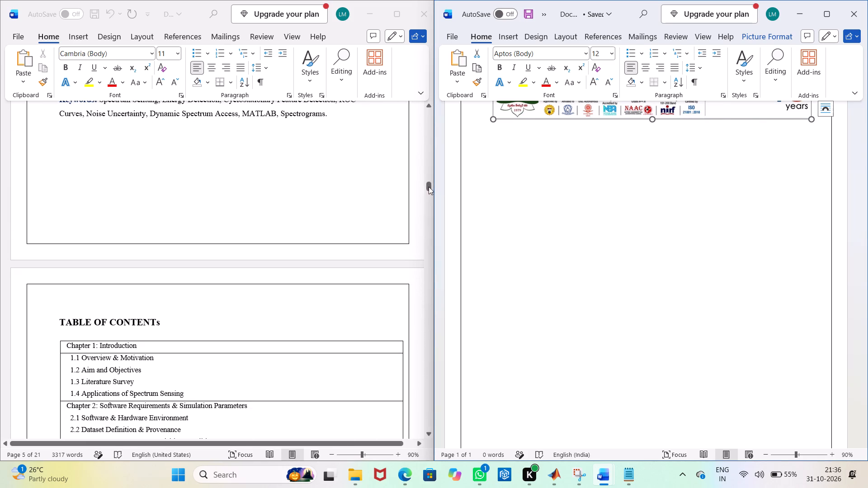
{"action": "left_click_drag", "start_coordinate": [426, 187], "coordinate": [449, 469]}
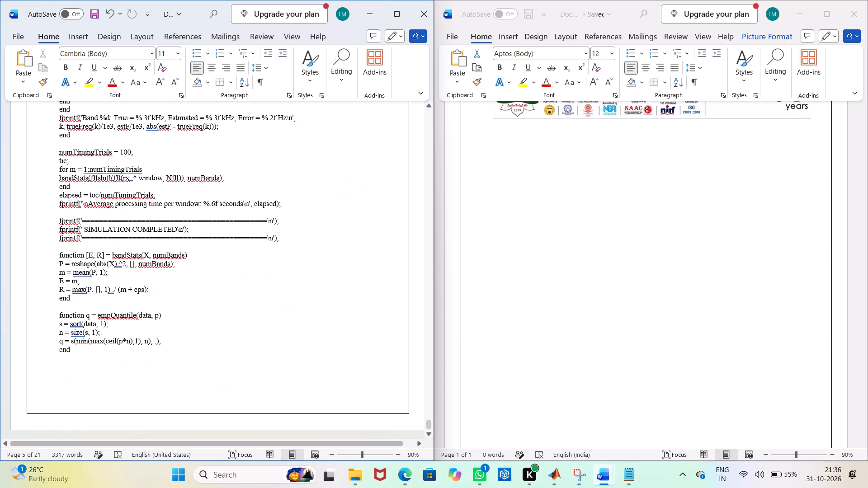
{"action": "scroll", "coordinate": [336, 400], "scroll_direction": "down", "scroll_amount": 4}
{"action": "left_click", "coordinate": [181, 396]}
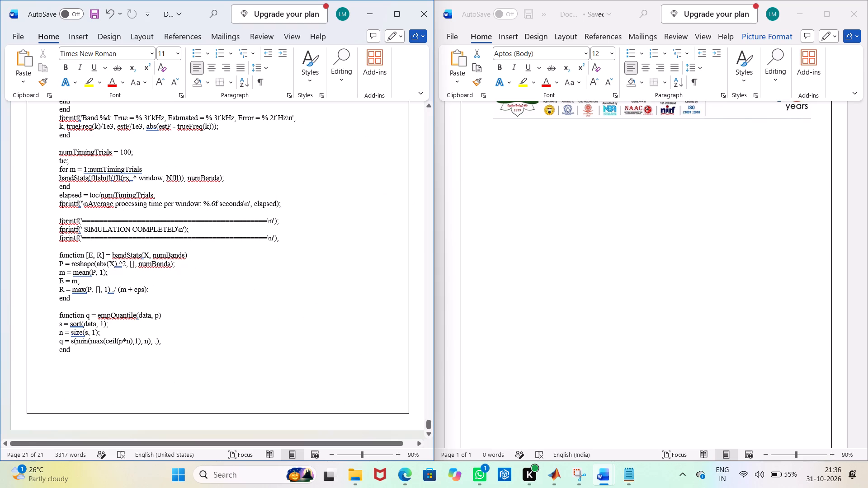
{"action": "key", "text": "Return"}
{"action": "scroll", "coordinate": [177, 388], "scroll_direction": "down", "scroll_amount": 5}
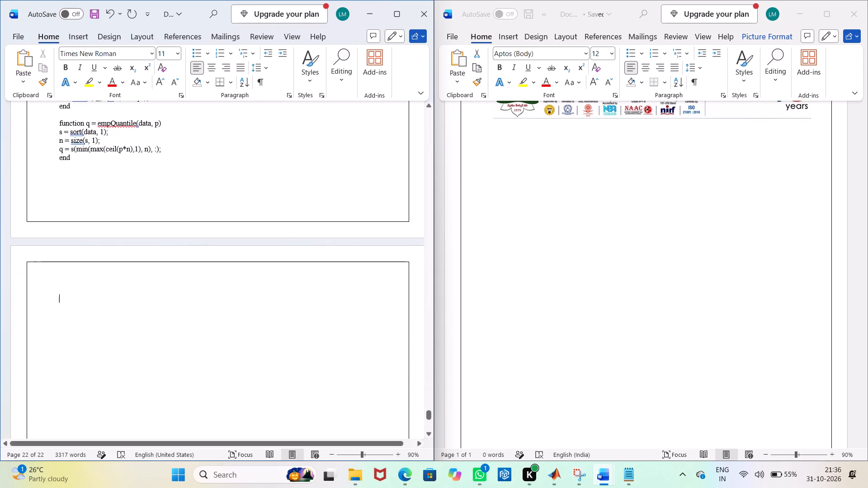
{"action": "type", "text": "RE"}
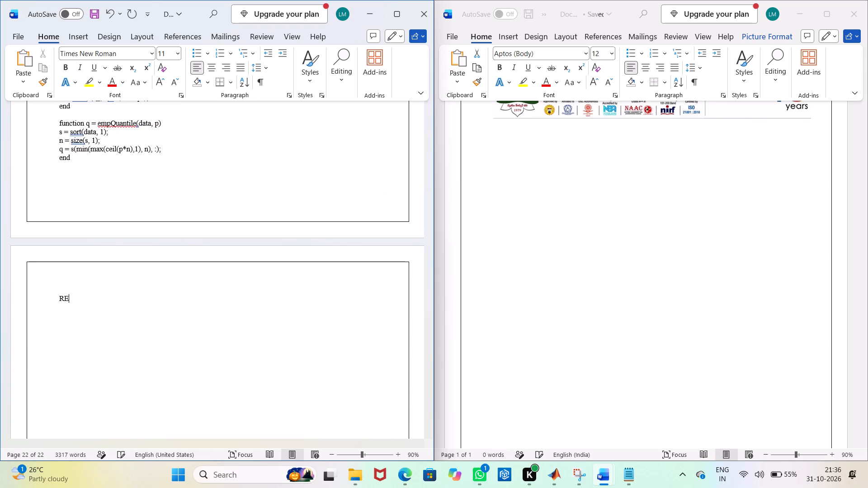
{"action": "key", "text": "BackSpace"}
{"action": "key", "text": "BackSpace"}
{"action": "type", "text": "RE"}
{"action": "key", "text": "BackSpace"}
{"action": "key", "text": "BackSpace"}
Add the heading SIMULATED RESULTS on the blank page after the code listing and format it bold at size 16.
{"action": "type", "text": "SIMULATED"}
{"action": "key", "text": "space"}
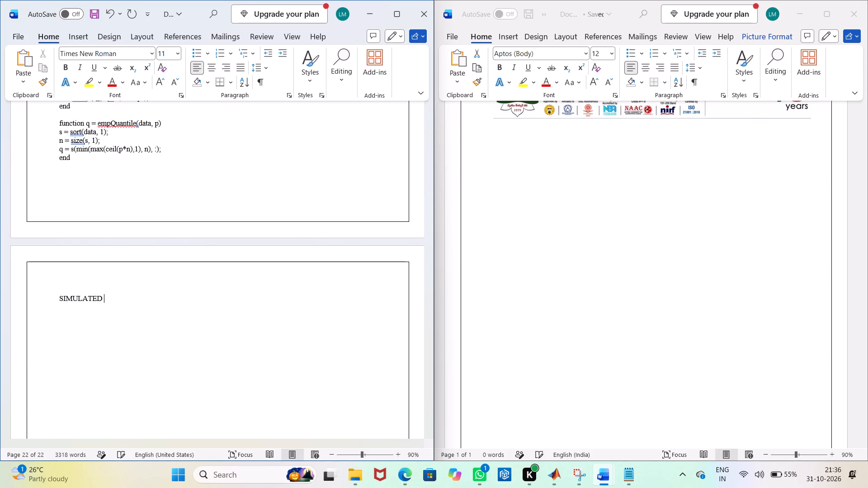
{"action": "type", "text": "RESULTS"}
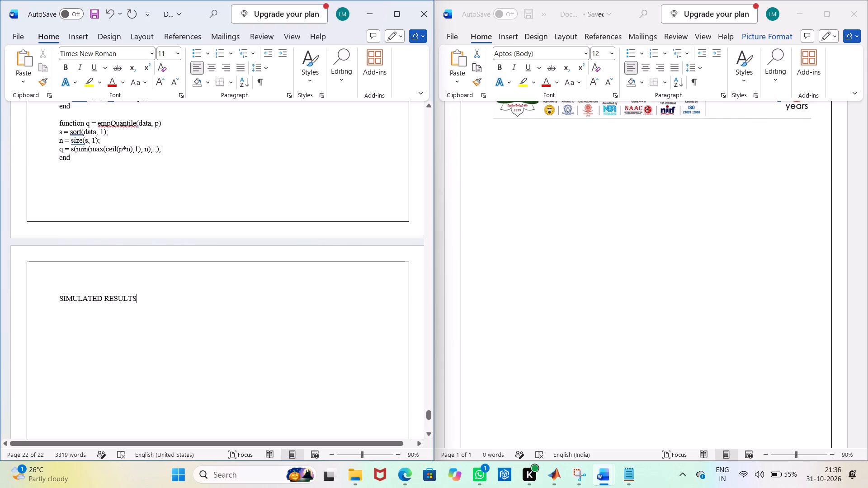
{"action": "left_click_drag", "start_coordinate": [142, 302], "coordinate": [71, 284]}
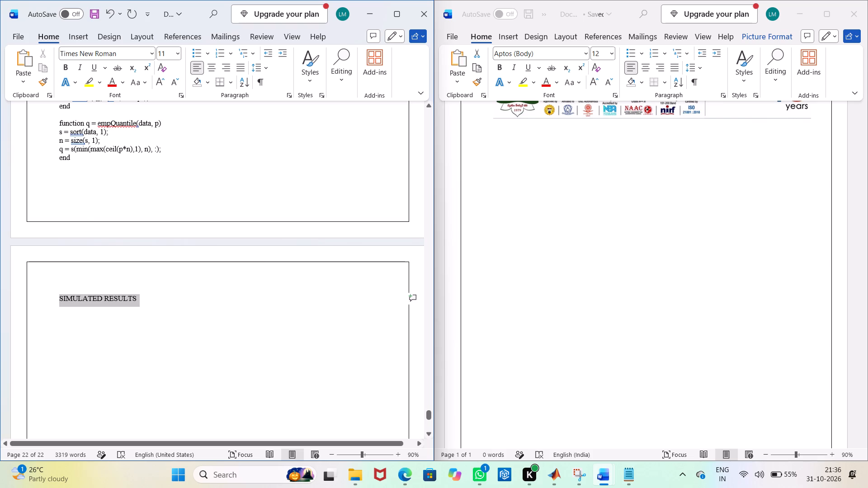
{"action": "left_click", "coordinate": [177, 55]}
{"action": "left_click", "coordinate": [170, 152]}
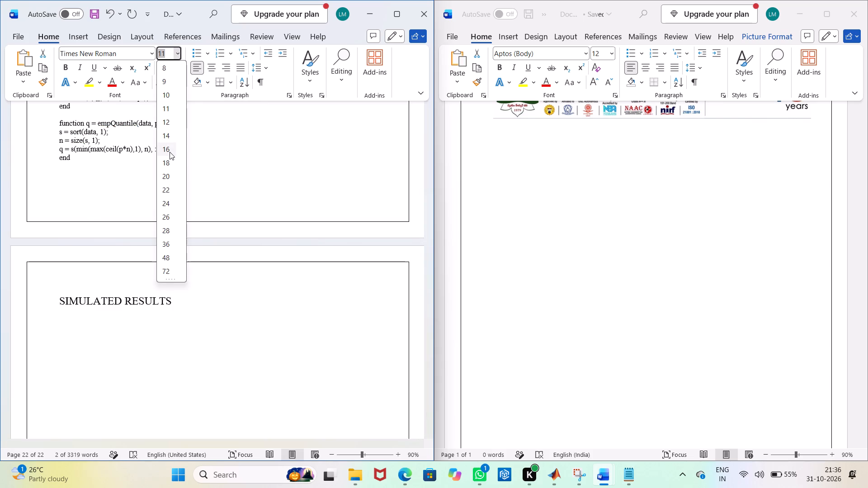
{"action": "left_click", "coordinate": [226, 277]}
{"action": "scroll", "coordinate": [227, 283], "scroll_direction": "down", "scroll_amount": 4}
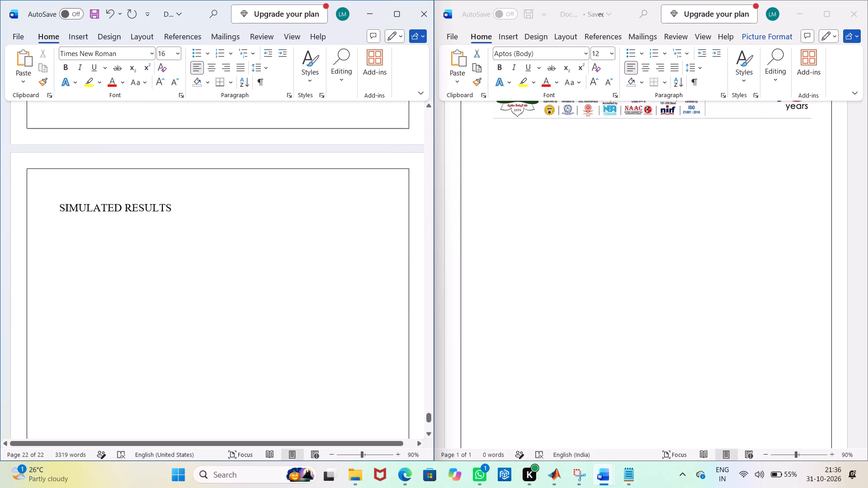
{"action": "left_click_drag", "start_coordinate": [172, 203], "coordinate": [74, 204]}
{"action": "left_click", "coordinate": [62, 70]}
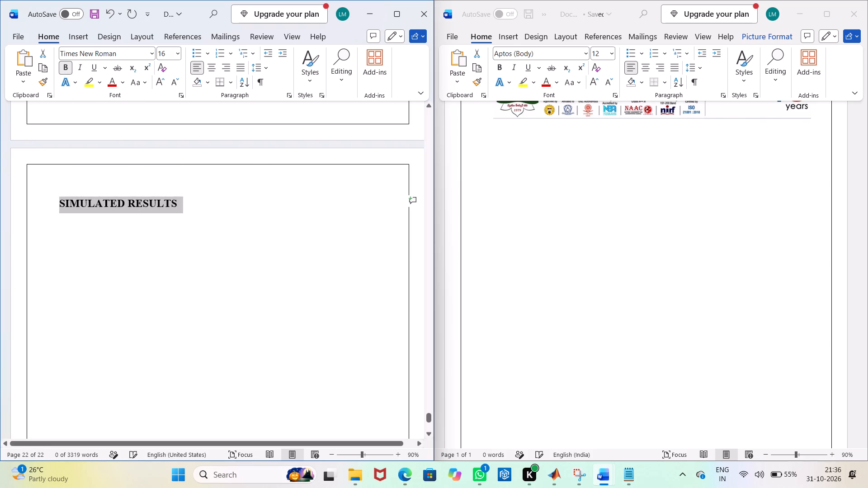
{"action": "left_click", "coordinate": [199, 184]}
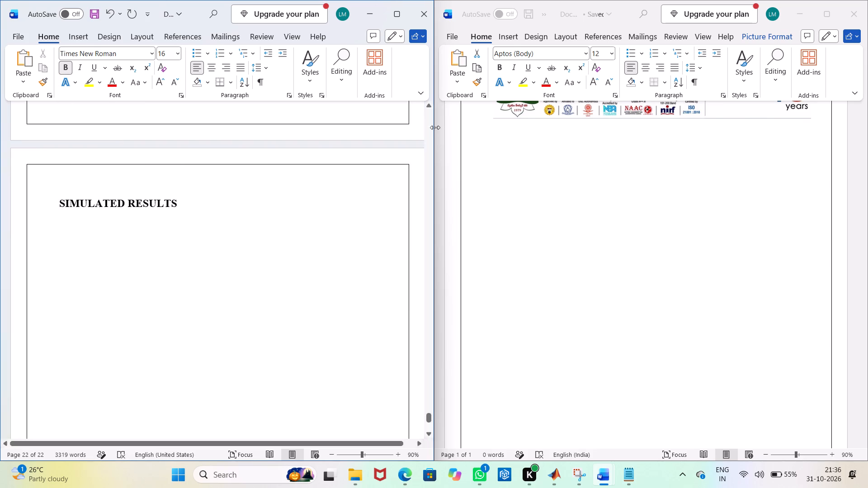
Insert the FIG1 image from Downloads > VISHAL DSP on a new line below the SIMULATED RESULTS heading.
{"action": "scroll", "coordinate": [140, 247], "scroll_direction": "down", "scroll_amount": 2}
{"action": "scroll", "coordinate": [354, 413], "scroll_direction": "down", "scroll_amount": 2}
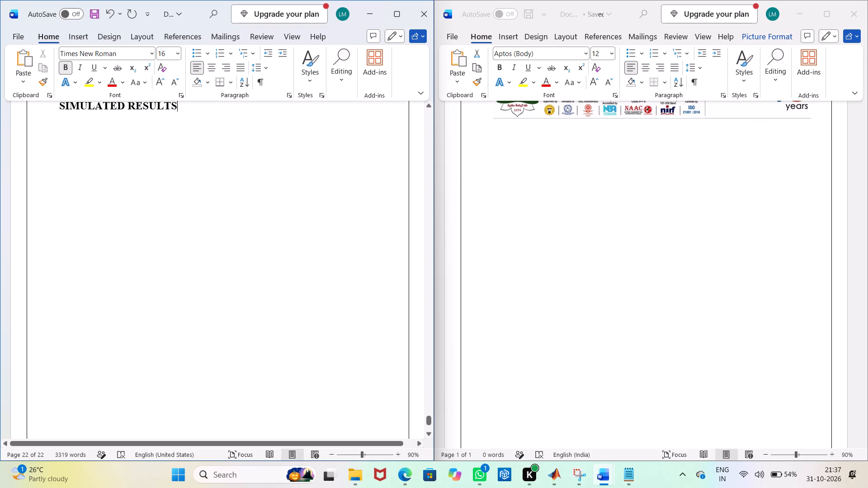
{"action": "key", "text": "Return"}
{"action": "scroll", "coordinate": [331, 296], "scroll_direction": "up", "scroll_amount": 2}
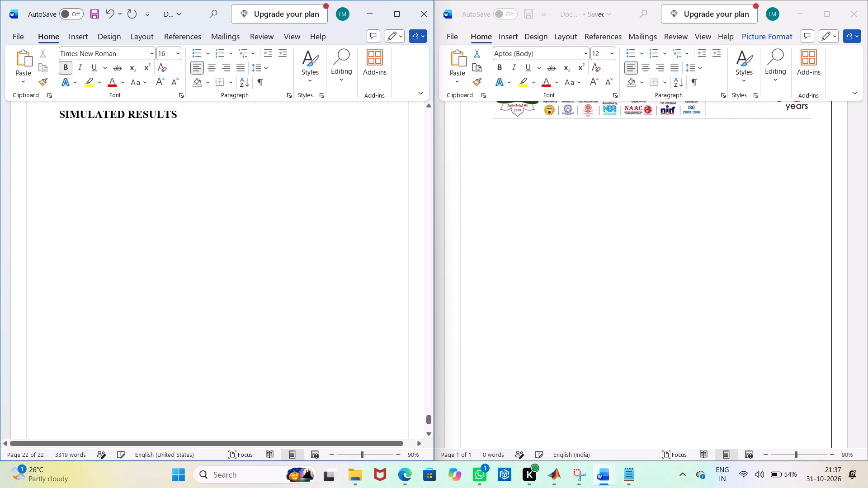
{"action": "scroll", "coordinate": [331, 296], "scroll_direction": "up", "scroll_amount": 6}
{"action": "scroll", "coordinate": [331, 296], "scroll_direction": "down", "scroll_amount": 2}
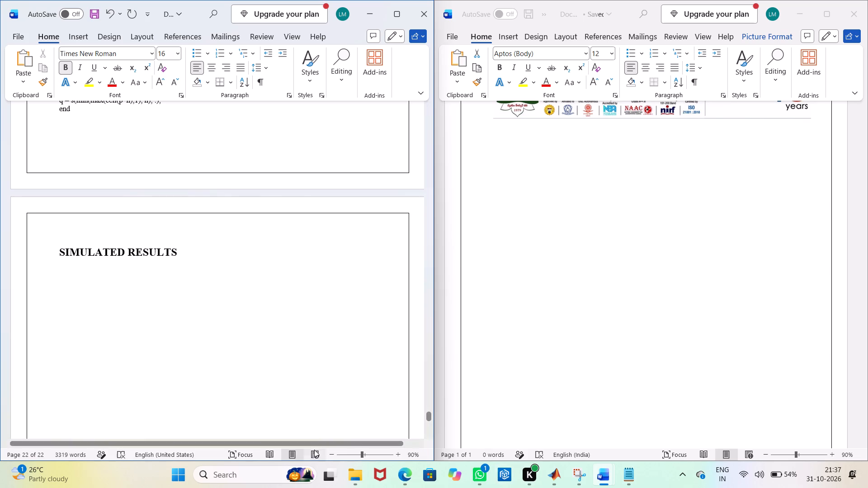
{"action": "left_click", "coordinate": [352, 478]}
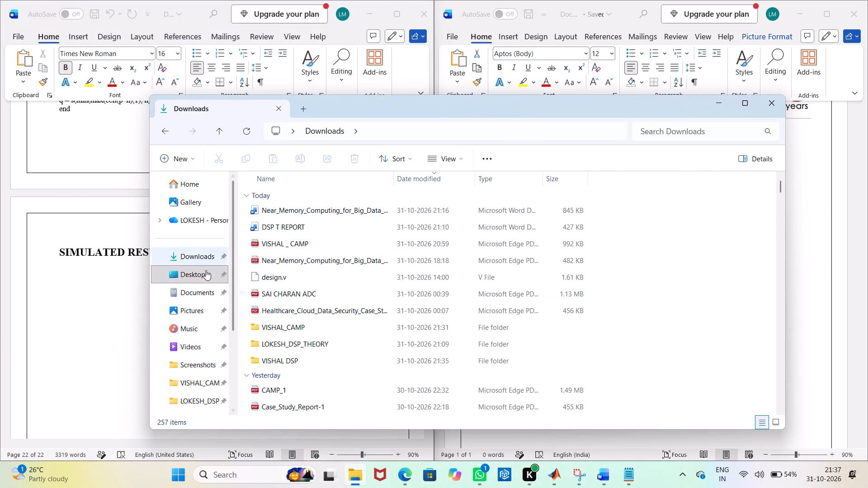
{"action": "double_click", "coordinate": [193, 253]}
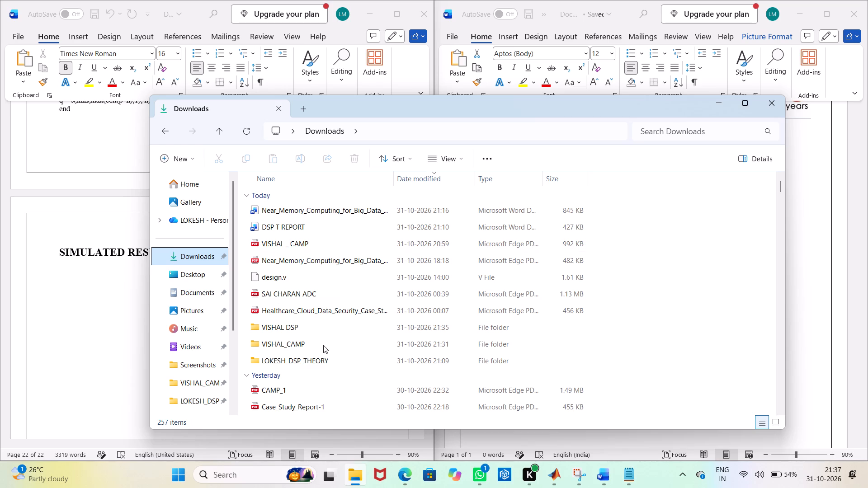
{"action": "double_click", "coordinate": [317, 329]}
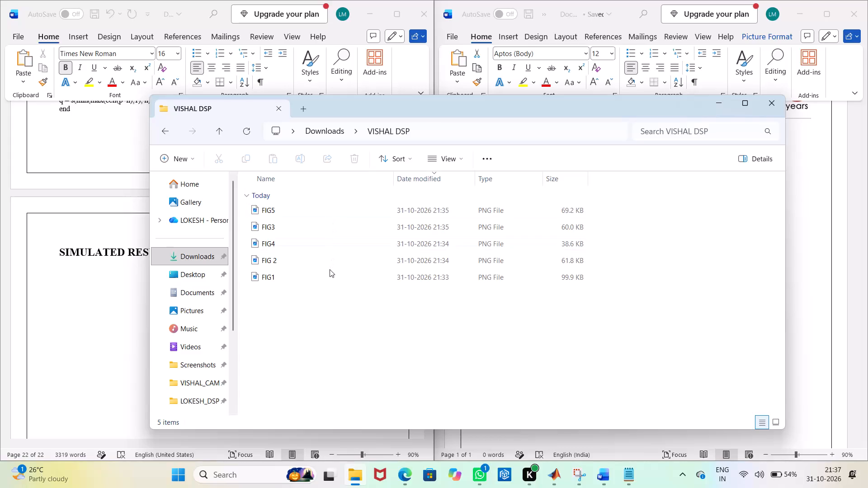
{"action": "left_click", "coordinate": [330, 272]}
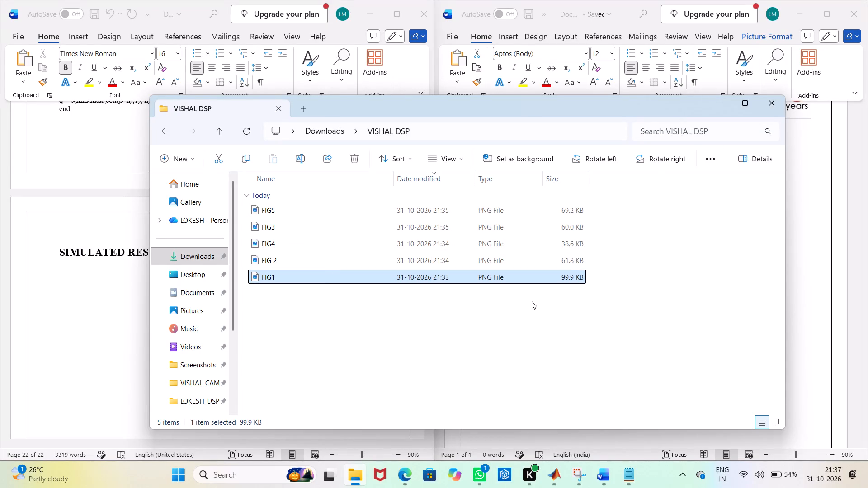
{"action": "key", "text": "ctrl+c"}
{"action": "left_click", "coordinate": [103, 319]}
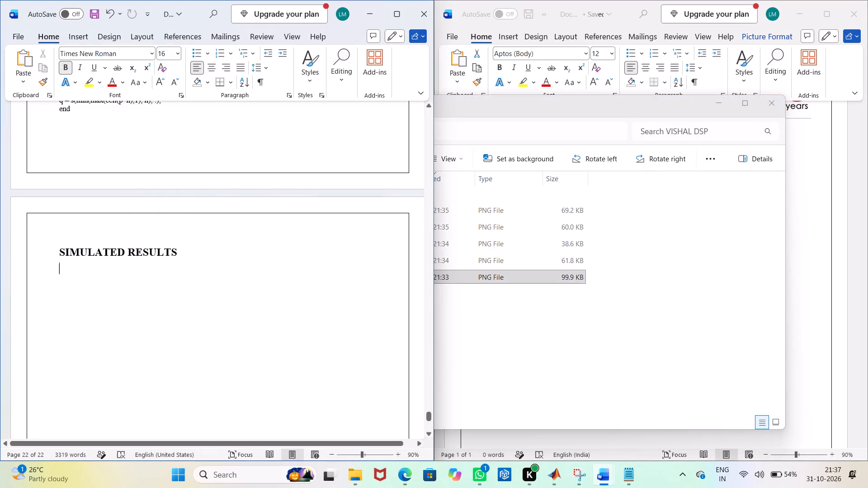
{"action": "key", "text": "ctrl+v"}
Start a new line directly below the received IQ signal plots in the report.
{"action": "scroll", "coordinate": [236, 322], "scroll_direction": "up", "scroll_amount": 3}
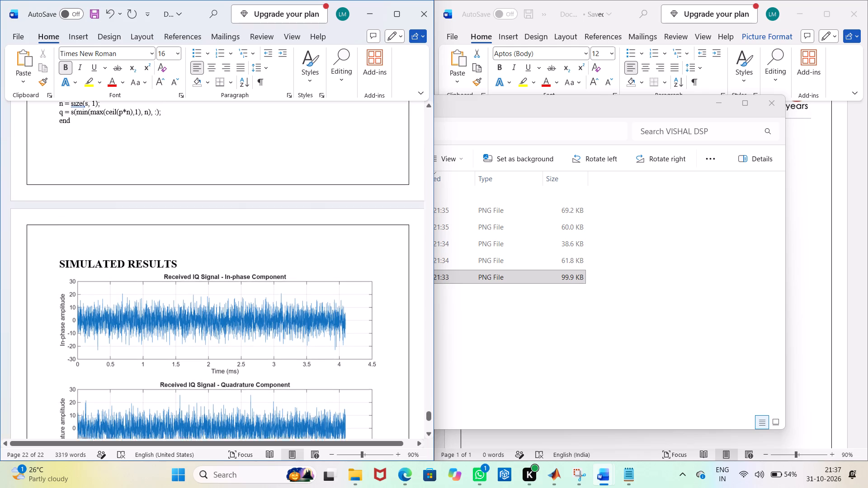
{"action": "scroll", "coordinate": [236, 322], "scroll_direction": "down", "scroll_amount": 7}
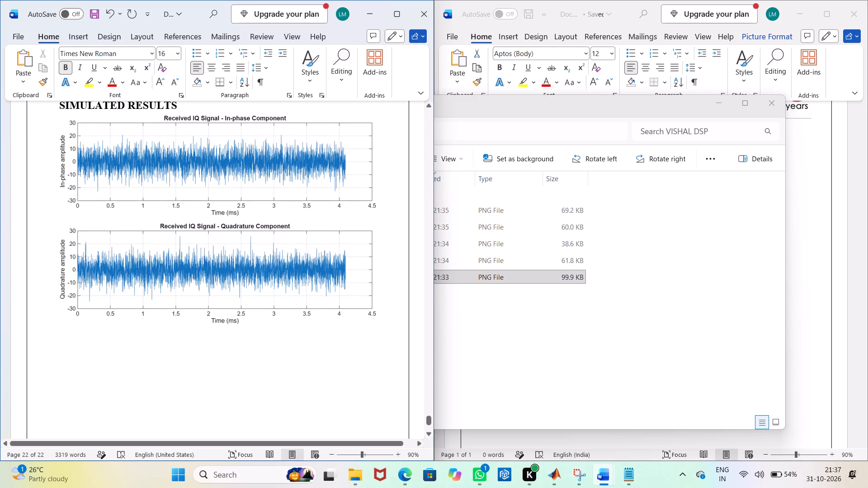
{"action": "scroll", "coordinate": [353, 385], "scroll_direction": "down", "scroll_amount": 1}
{"action": "scroll", "coordinate": [344, 380], "scroll_direction": "up", "scroll_amount": 3}
{"action": "scroll", "coordinate": [344, 380], "scroll_direction": "down", "scroll_amount": 6}
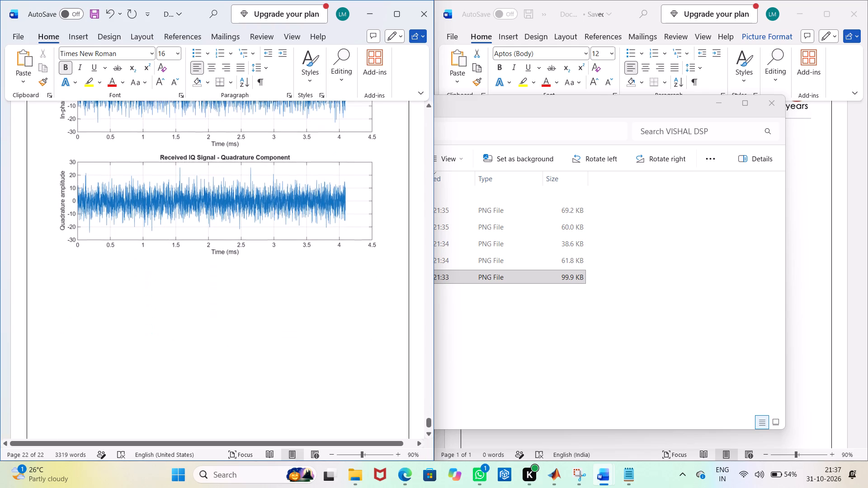
{"action": "left_click", "coordinate": [307, 350]}
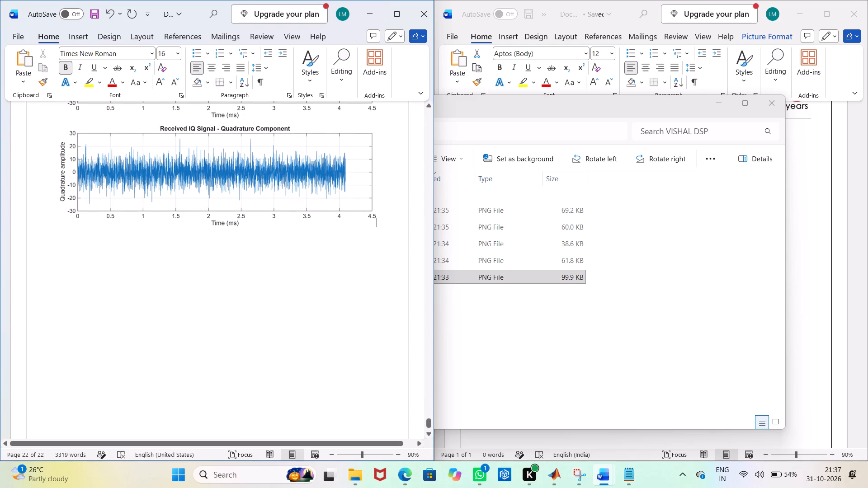
{"action": "key", "text": "Return"}
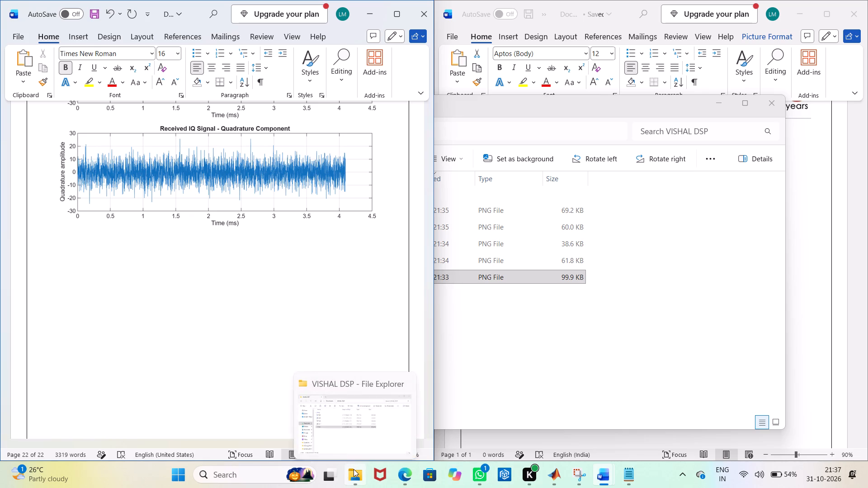
Copy the FIG 2 image from the VISHAL DSP folder and paste it below the received IQ signal plots in the report.
{"action": "left_click", "coordinate": [353, 432]}
{"action": "right_click", "coordinate": [334, 257]}
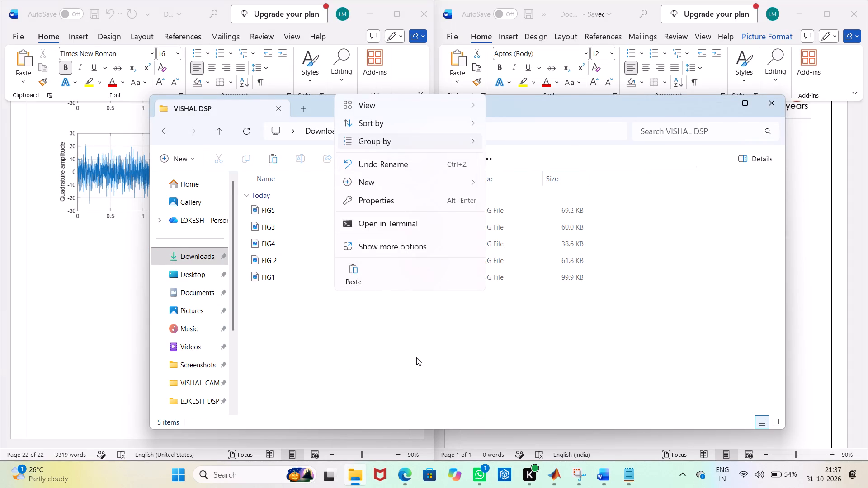
{"action": "left_click", "coordinate": [416, 357]}
{"action": "right_click", "coordinate": [350, 255]}
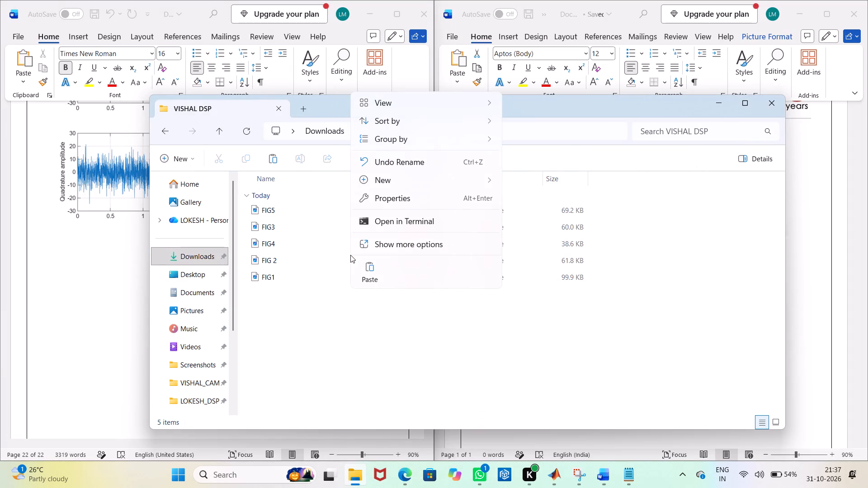
{"action": "left_click", "coordinate": [359, 374]}
{"action": "left_click", "coordinate": [318, 259]}
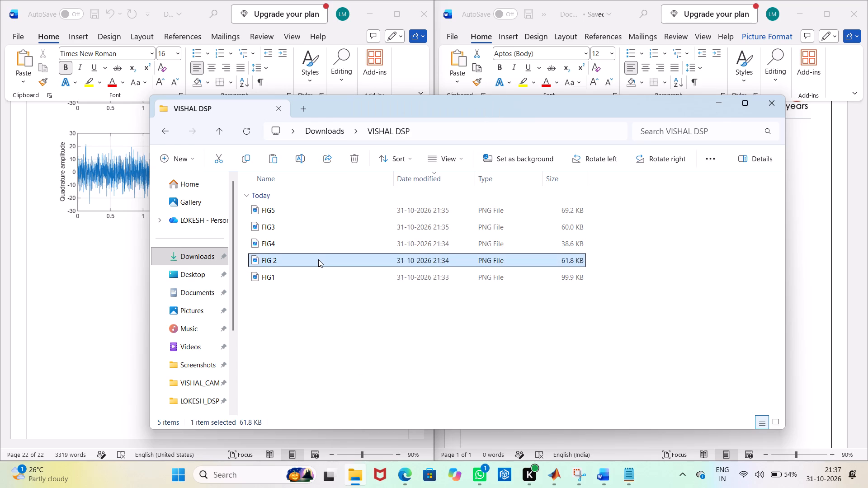
{"action": "key", "text": "ctrl+c"}
{"action": "left_click", "coordinate": [323, 360]}
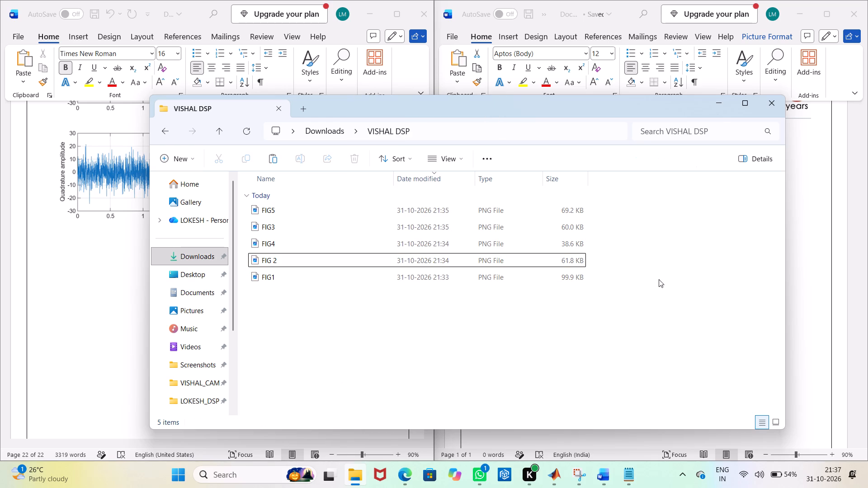
{"action": "left_click", "coordinate": [824, 264]}
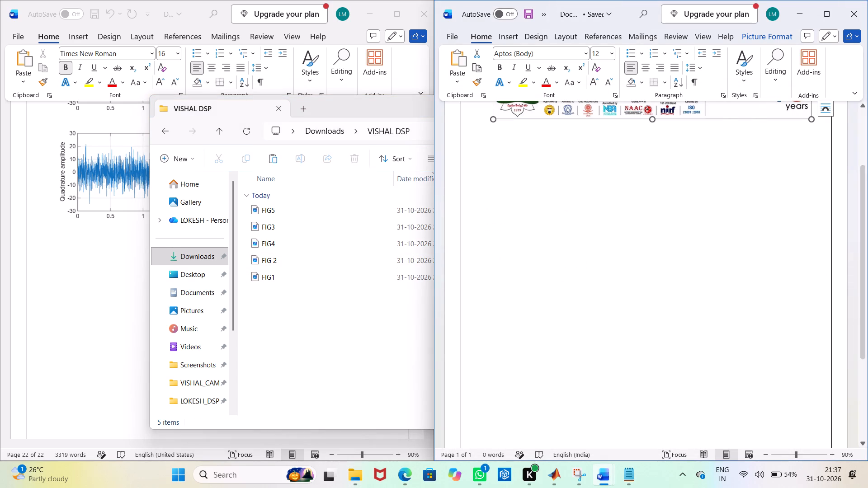
{"action": "left_click", "coordinate": [97, 275]}
{"action": "scroll", "coordinate": [308, 299], "scroll_direction": "up", "scroll_amount": 3}
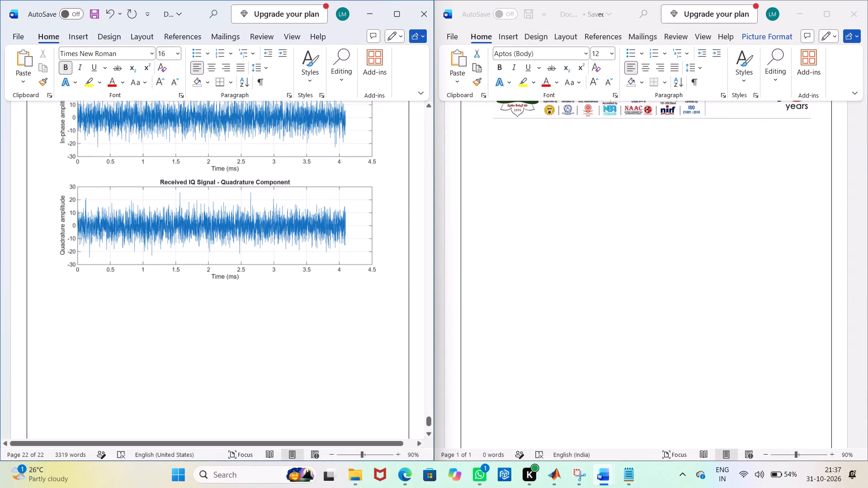
{"action": "scroll", "coordinate": [308, 299], "scroll_direction": "up", "scroll_amount": 15}
{"action": "scroll", "coordinate": [298, 349], "scroll_direction": "down", "scroll_amount": 9}
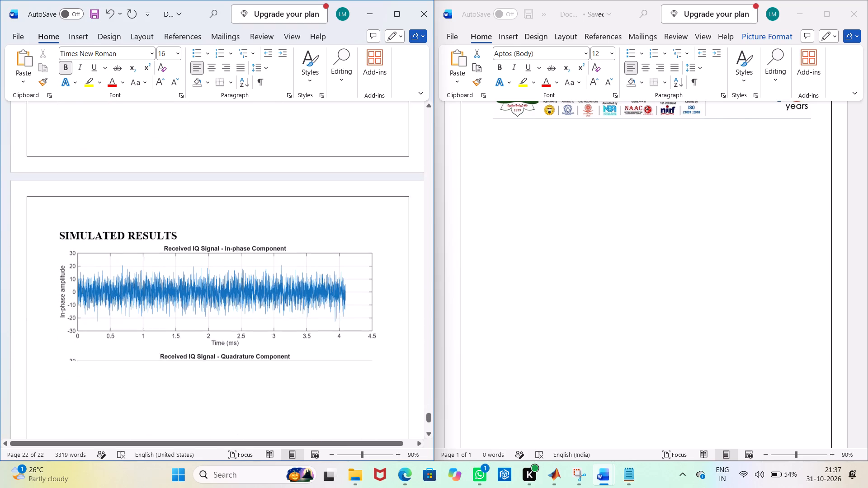
{"action": "scroll", "coordinate": [298, 349], "scroll_direction": "down", "scroll_amount": 5}
{"action": "left_click", "coordinate": [386, 350]}
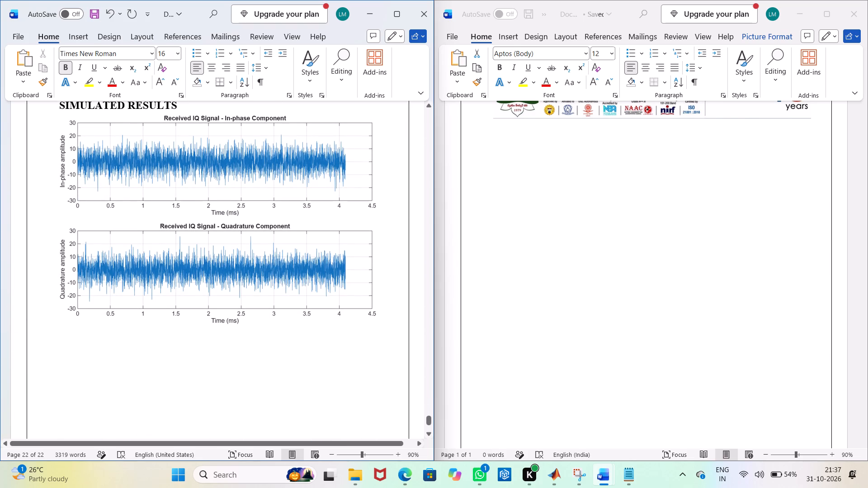
{"action": "key", "text": "ctrl+v"}
Copy the FIG4 image from the VISHAL DSP folder and paste it on a new line after the FFT spectrum plot.
{"action": "scroll", "coordinate": [207, 355], "scroll_direction": "up", "scroll_amount": 7}
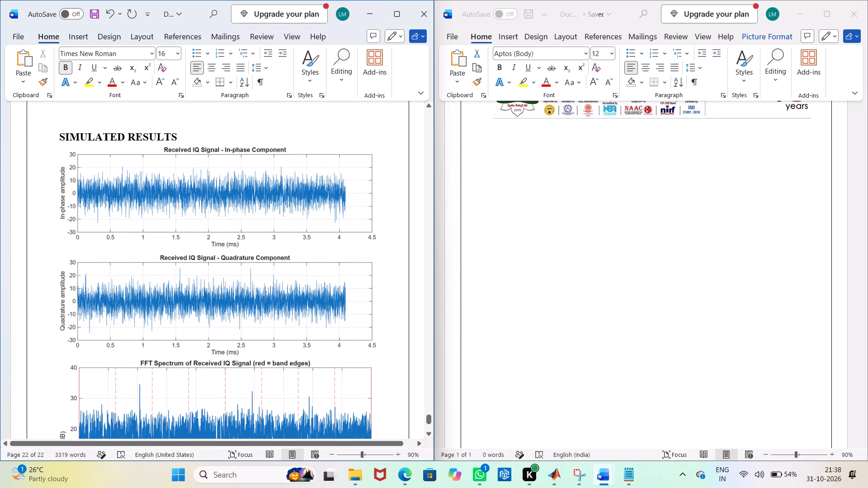
{"action": "scroll", "coordinate": [207, 355], "scroll_direction": "down", "scroll_amount": 20}
{"action": "scroll", "coordinate": [207, 355], "scroll_direction": "down", "scroll_amount": 1}
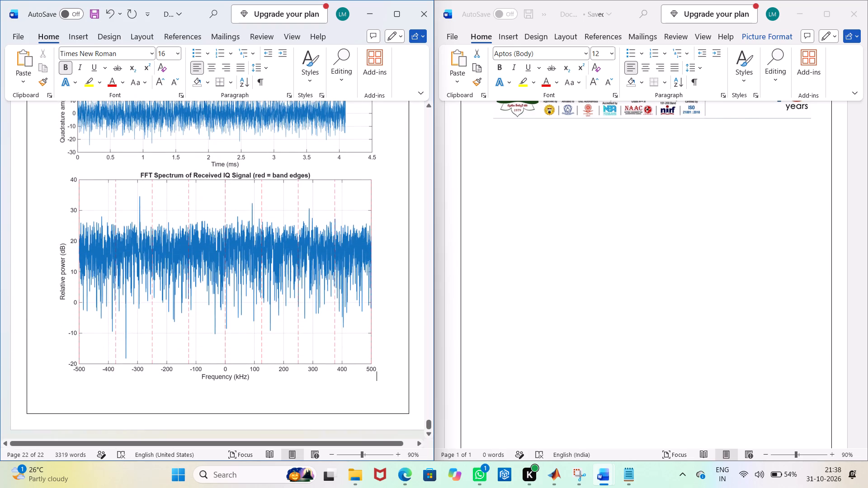
{"action": "key", "text": "Return"}
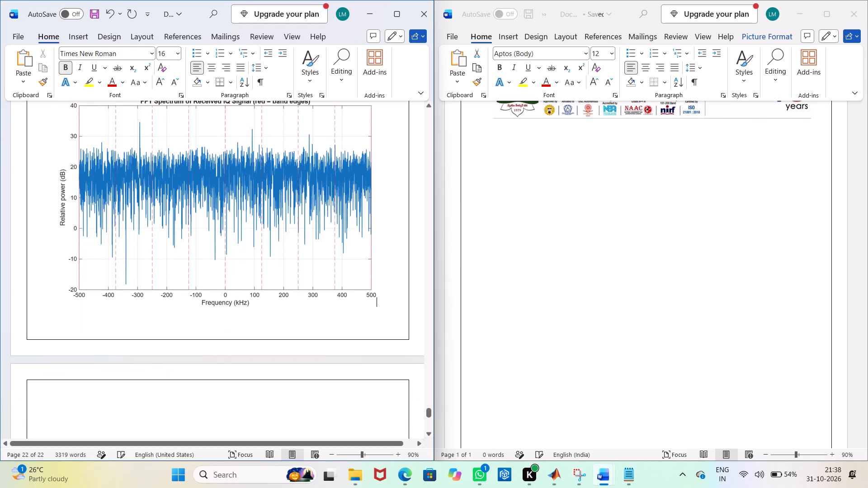
{"action": "scroll", "coordinate": [281, 391], "scroll_direction": "down", "scroll_amount": 2}
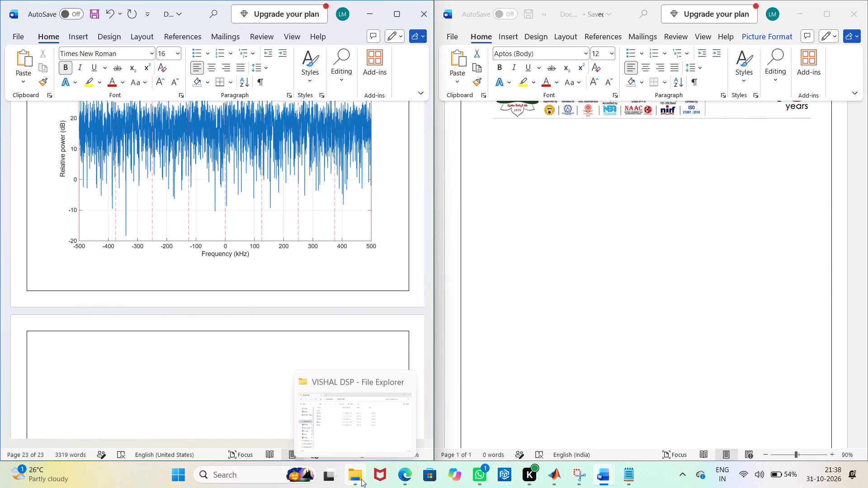
{"action": "left_click", "coordinate": [355, 435]}
{"action": "right_click", "coordinate": [312, 247]}
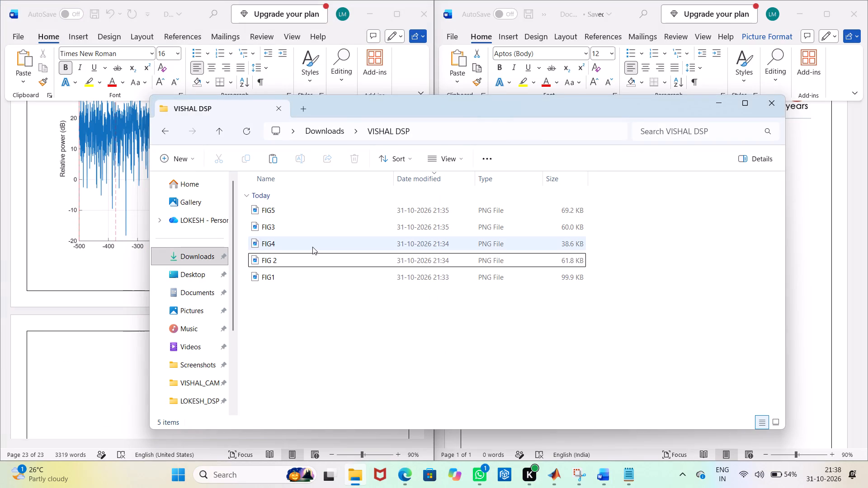
{"action": "left_click", "coordinate": [286, 244]}
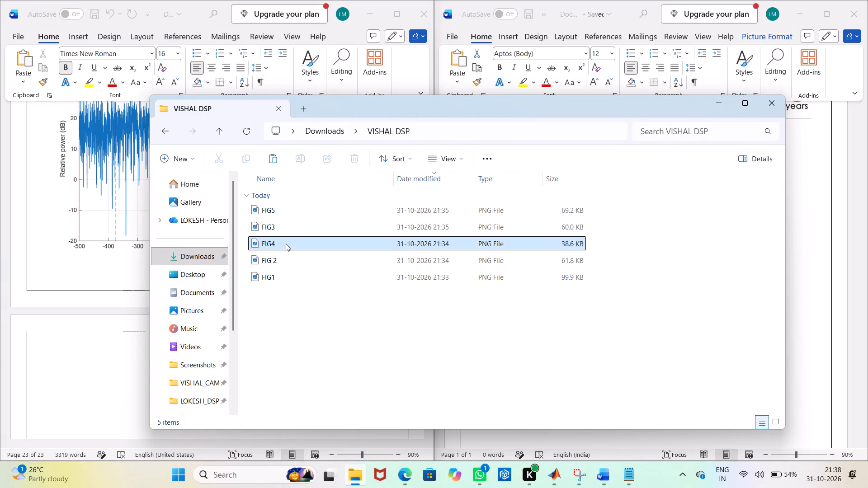
{"action": "key", "text": "ctrl+c"}
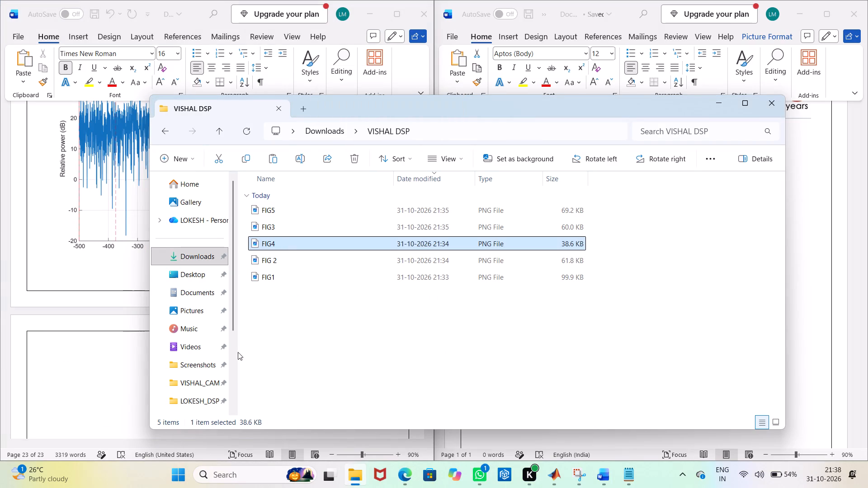
{"action": "left_click", "coordinate": [118, 353]}
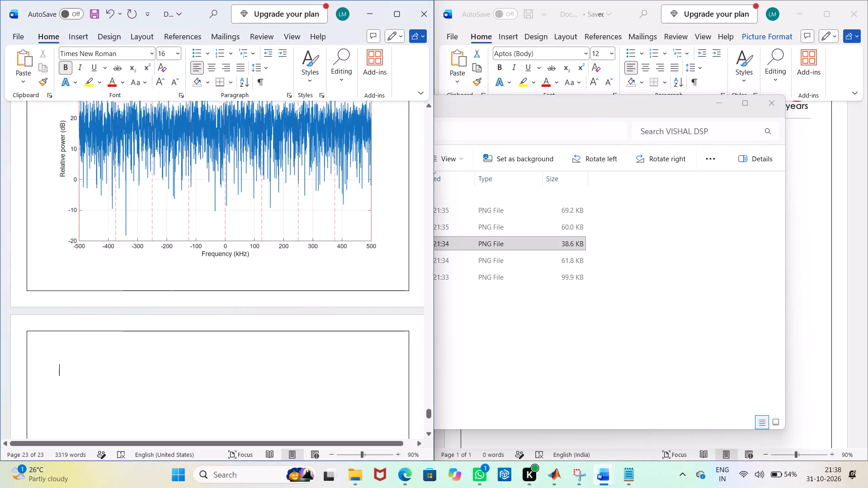
{"action": "key", "text": "ctrl+v"}
Copy the FIG3 image from the VISHAL DSP folder and paste it on a new line below the frequency band bar charts.
{"action": "scroll", "coordinate": [158, 373], "scroll_direction": "down", "scroll_amount": 12}
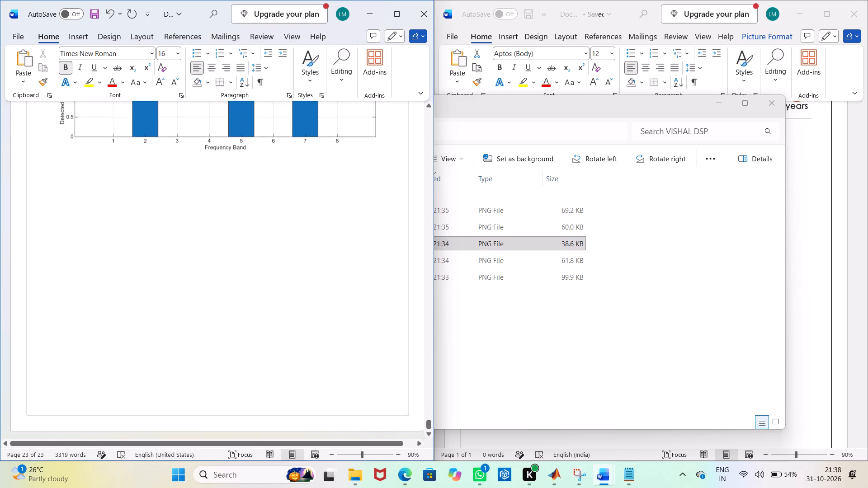
{"action": "left_click", "coordinate": [243, 307]}
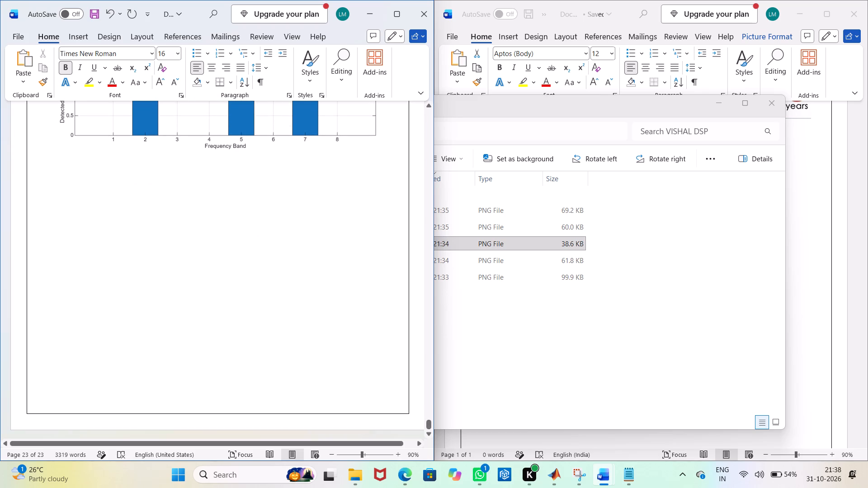
{"action": "key", "text": "Return"}
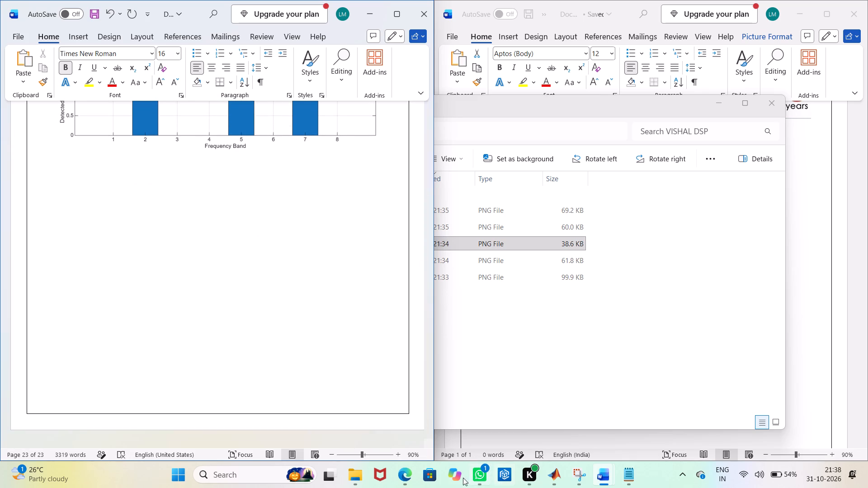
{"action": "left_click", "coordinate": [357, 425]}
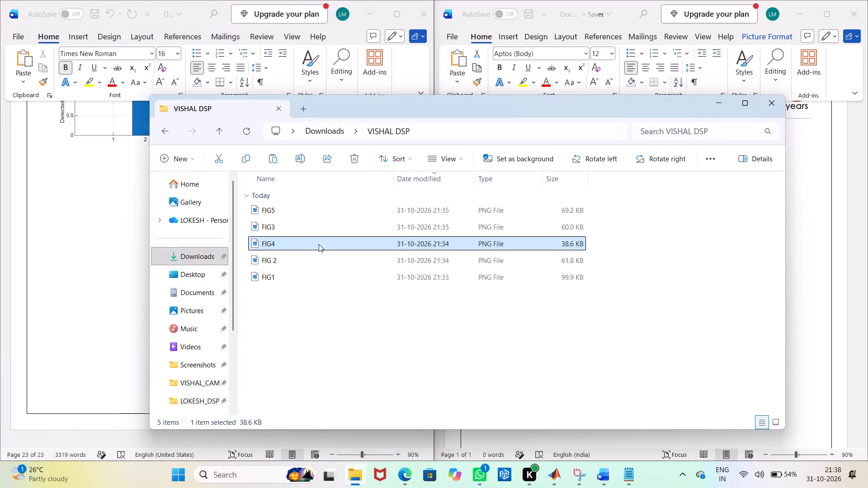
{"action": "right_click", "coordinate": [321, 222]}
{"action": "left_click", "coordinate": [295, 230]}
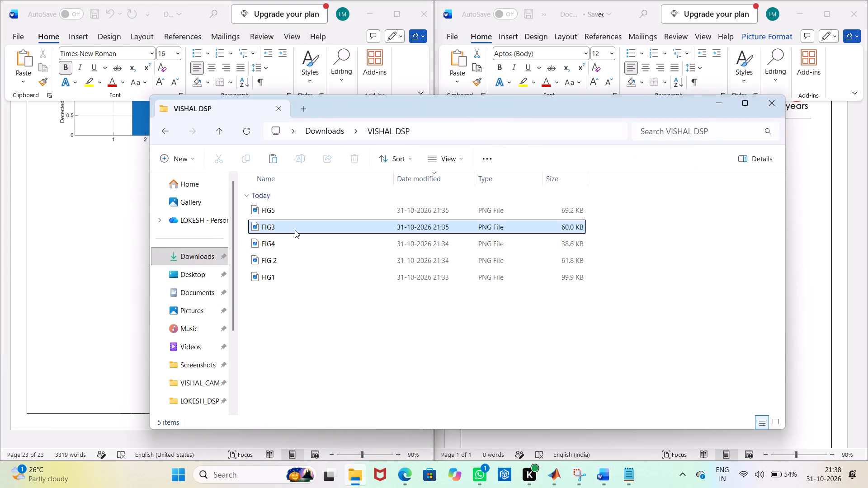
{"action": "key", "text": "ctrl+c"}
{"action": "left_click", "coordinate": [101, 253]}
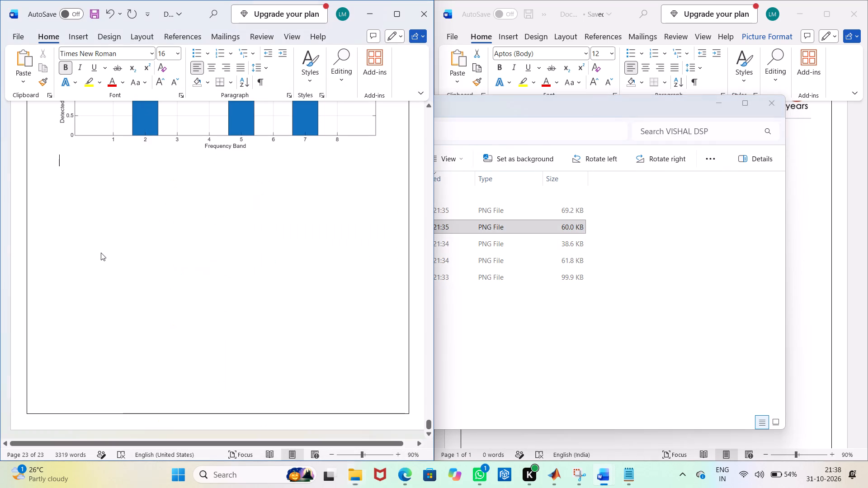
{"action": "key", "text": "ctrl+v"}
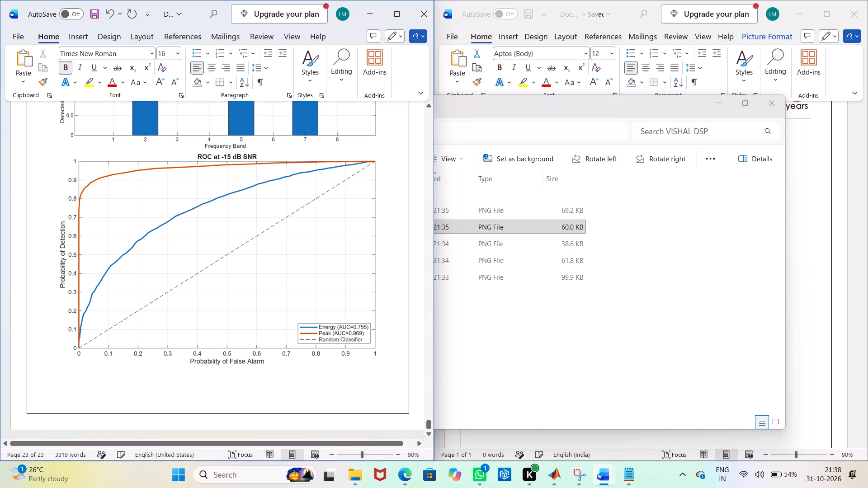
Copy the FIG5 image from the VISHAL DSP folder and paste it on a new line after the ROC plot.
{"action": "scroll", "coordinate": [198, 279], "scroll_direction": "down", "scroll_amount": 6}
{"action": "key", "text": "Return"}
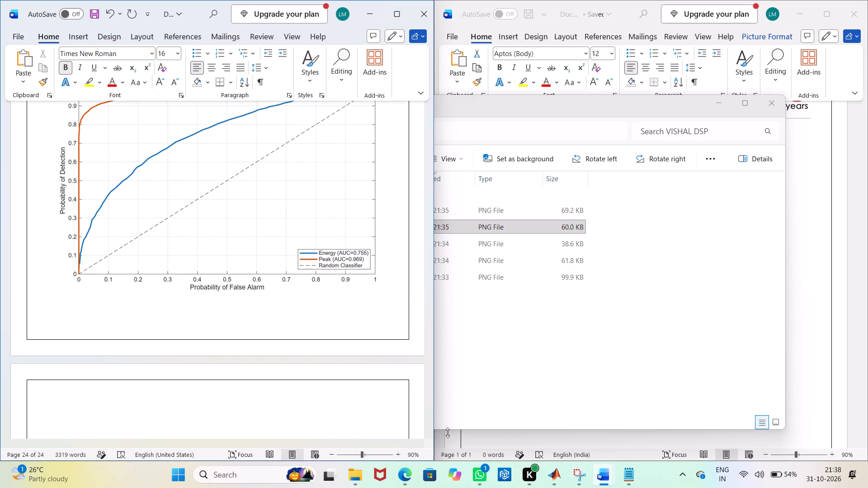
{"action": "left_click", "coordinate": [354, 427]}
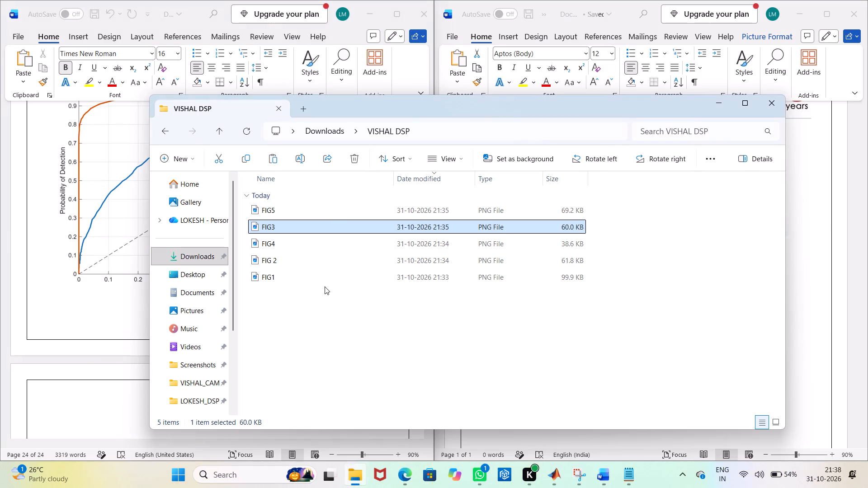
{"action": "right_click", "coordinate": [330, 212]}
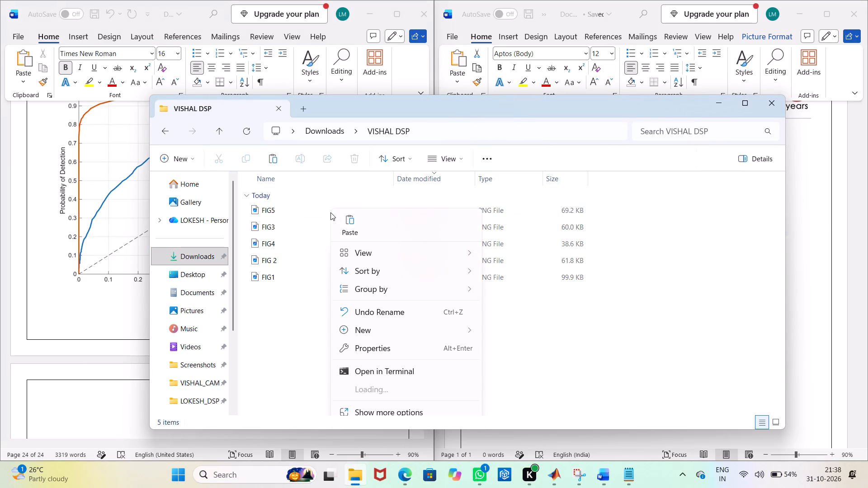
{"action": "left_click", "coordinate": [270, 357]}
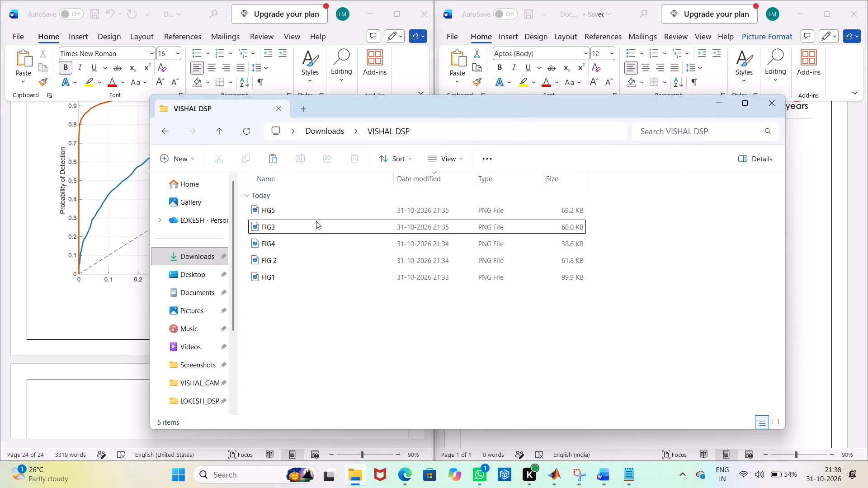
{"action": "left_click", "coordinate": [318, 211]}
{"action": "key", "text": "ctrl+c"}
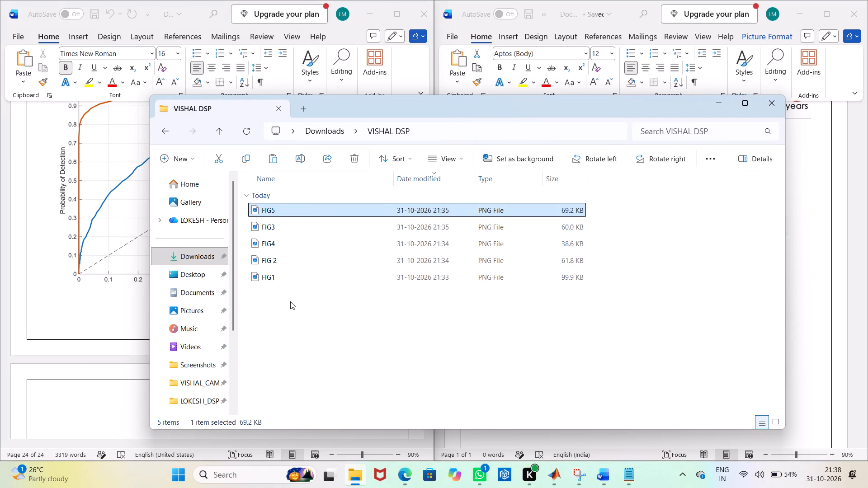
{"action": "left_click", "coordinate": [133, 328]}
{"action": "scroll", "coordinate": [127, 395], "scroll_direction": "down", "scroll_amount": 2}
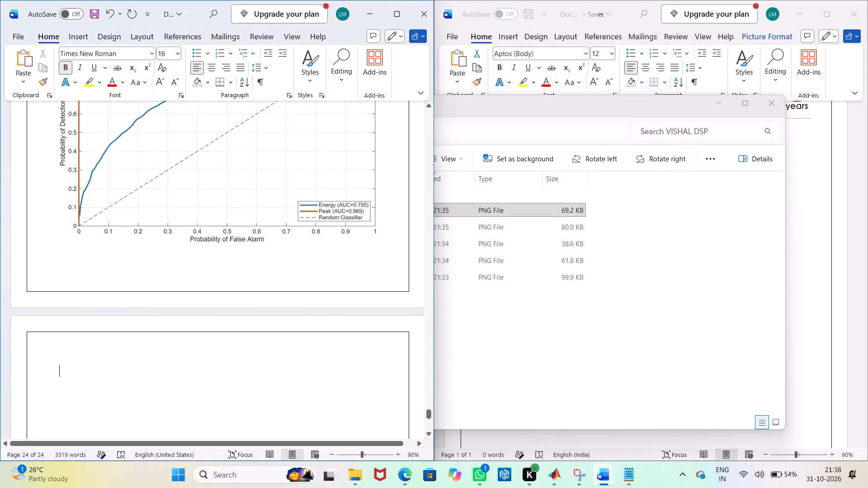
{"action": "scroll", "coordinate": [182, 395], "scroll_direction": "down", "scroll_amount": 2}
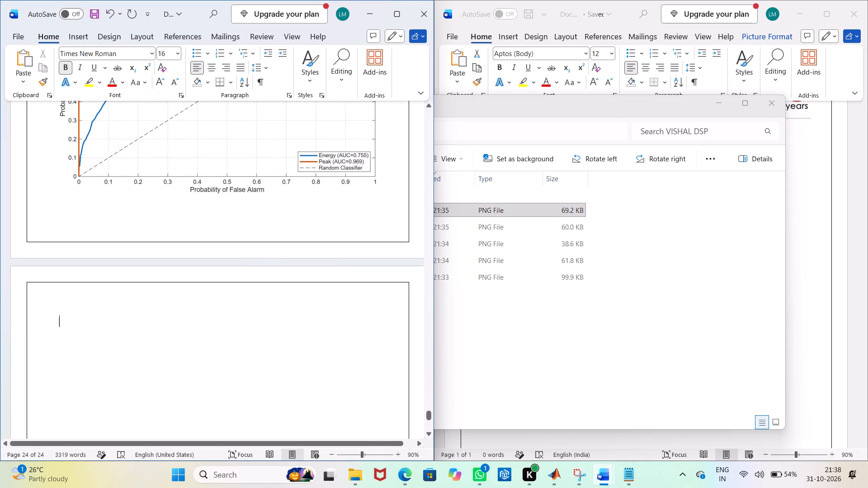
{"action": "key", "text": "ctrl+v"}
Review the pasted simulation figures and the MATLAB code listing back to the MATLAB SIMULATION CODE heading.
{"action": "scroll", "coordinate": [194, 324], "scroll_direction": "up", "scroll_amount": 8}
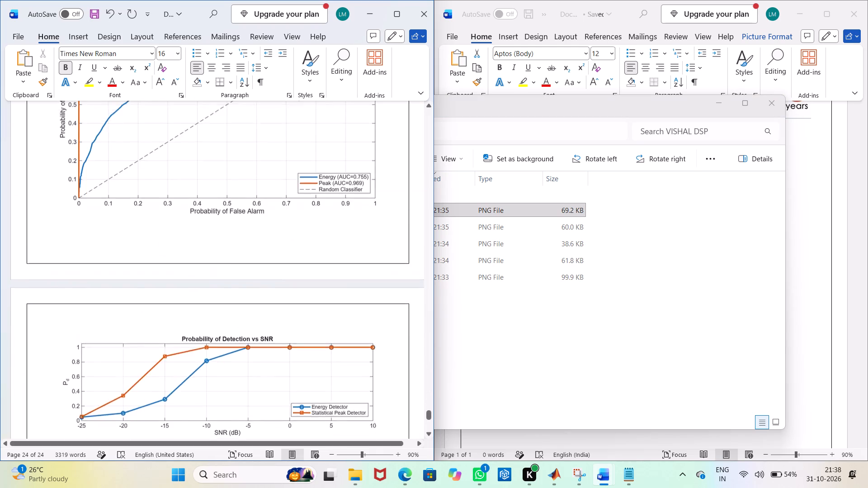
{"action": "scroll", "coordinate": [194, 324], "scroll_direction": "up", "scroll_amount": 2}
{"action": "scroll", "coordinate": [194, 324], "scroll_direction": "up", "scroll_amount": 20}
{"action": "scroll", "coordinate": [194, 324], "scroll_direction": "up", "scroll_amount": 14}
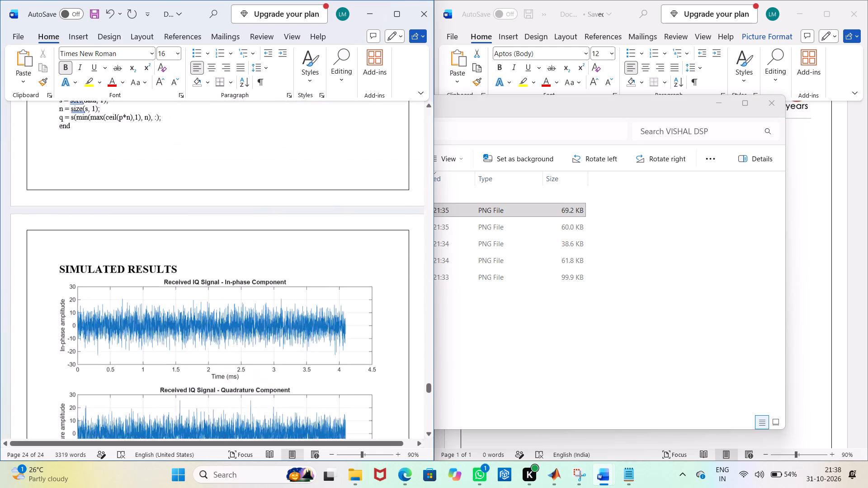
{"action": "scroll", "coordinate": [167, 182], "scroll_direction": "up", "scroll_amount": 20}
{"action": "scroll", "coordinate": [167, 182], "scroll_direction": "up", "scroll_amount": 20}
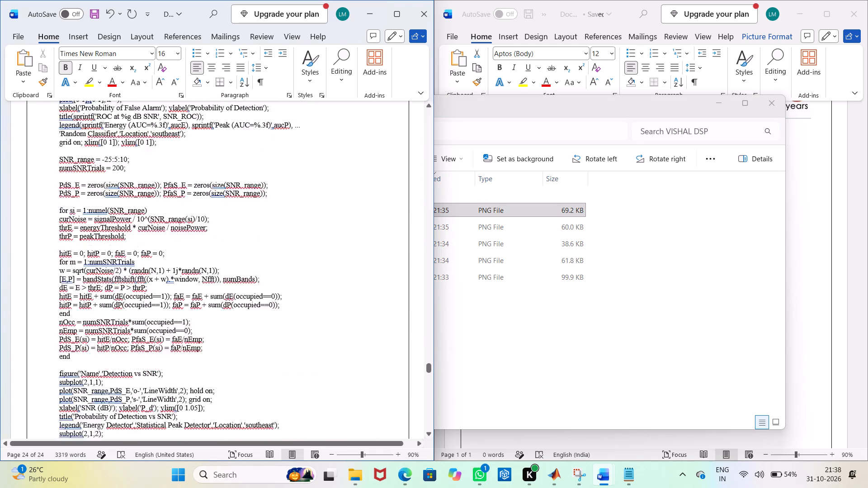
{"action": "scroll", "coordinate": [167, 182], "scroll_direction": "up", "scroll_amount": 8}
{"action": "scroll", "coordinate": [167, 182], "scroll_direction": "up", "scroll_amount": 20}
{"action": "scroll", "coordinate": [167, 182], "scroll_direction": "up", "scroll_amount": 7}
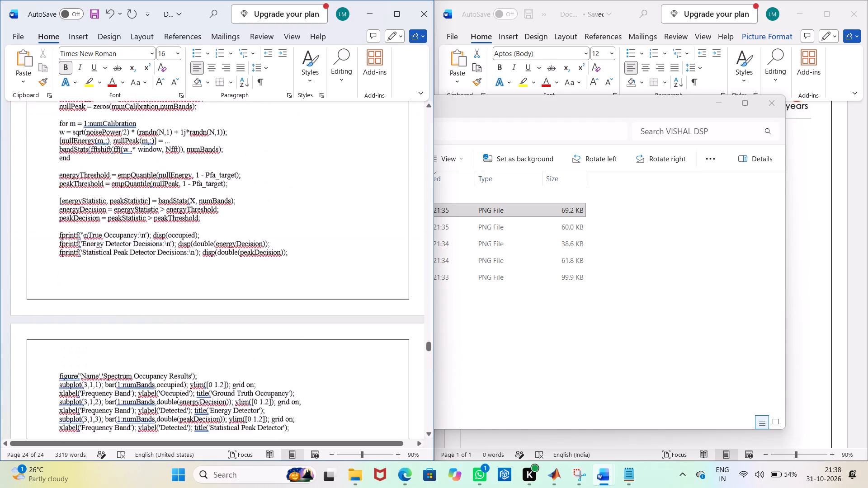
{"action": "scroll", "coordinate": [167, 182], "scroll_direction": "up", "scroll_amount": 20}
{"action": "scroll", "coordinate": [167, 182], "scroll_direction": "up", "scroll_amount": 18}
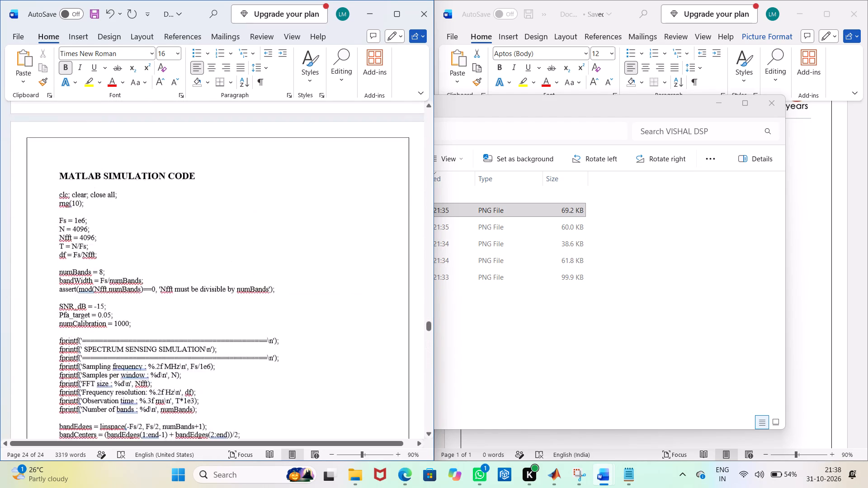
{"action": "scroll", "coordinate": [167, 182], "scroll_direction": "up", "scroll_amount": 12}
{"action": "scroll", "coordinate": [167, 182], "scroll_direction": "down", "scroll_amount": 19}
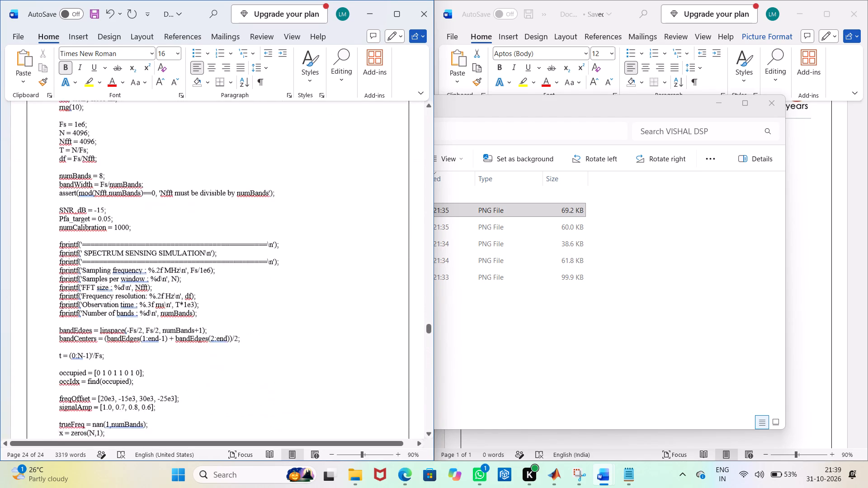
{"action": "scroll", "coordinate": [80, 178], "scroll_direction": "up", "scroll_amount": 5}
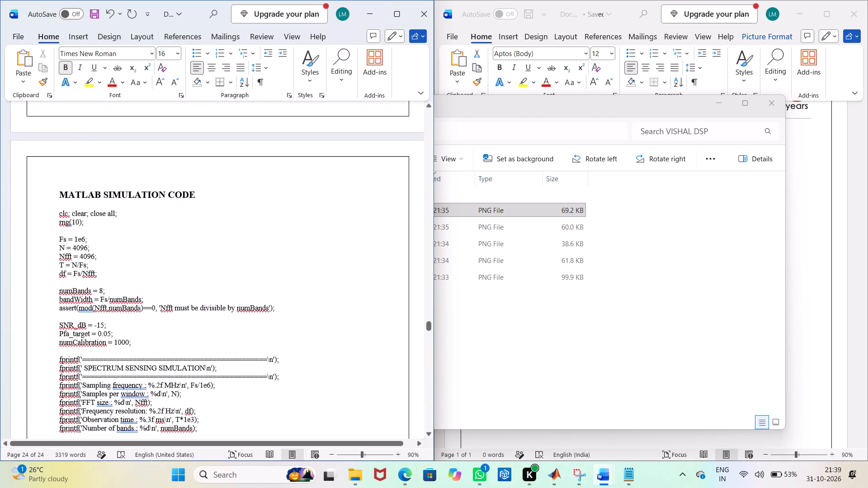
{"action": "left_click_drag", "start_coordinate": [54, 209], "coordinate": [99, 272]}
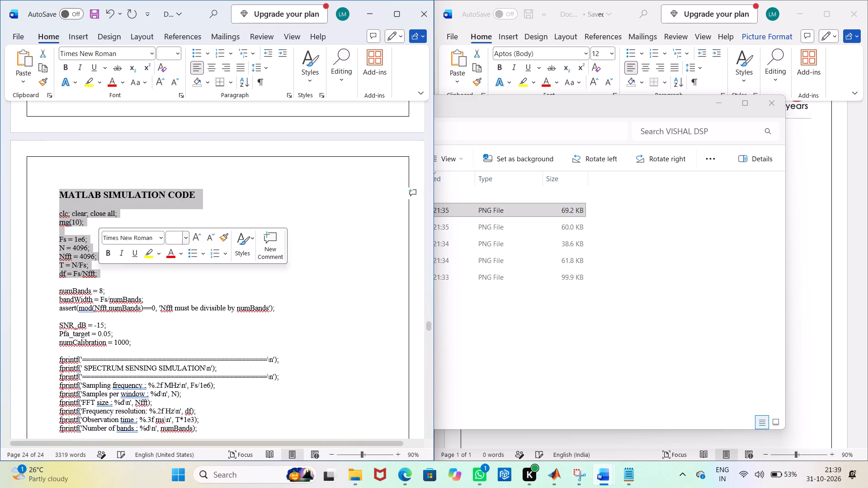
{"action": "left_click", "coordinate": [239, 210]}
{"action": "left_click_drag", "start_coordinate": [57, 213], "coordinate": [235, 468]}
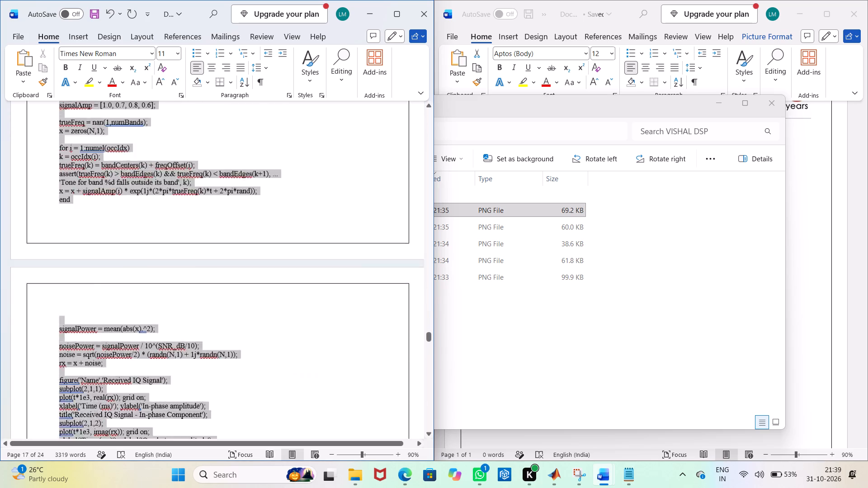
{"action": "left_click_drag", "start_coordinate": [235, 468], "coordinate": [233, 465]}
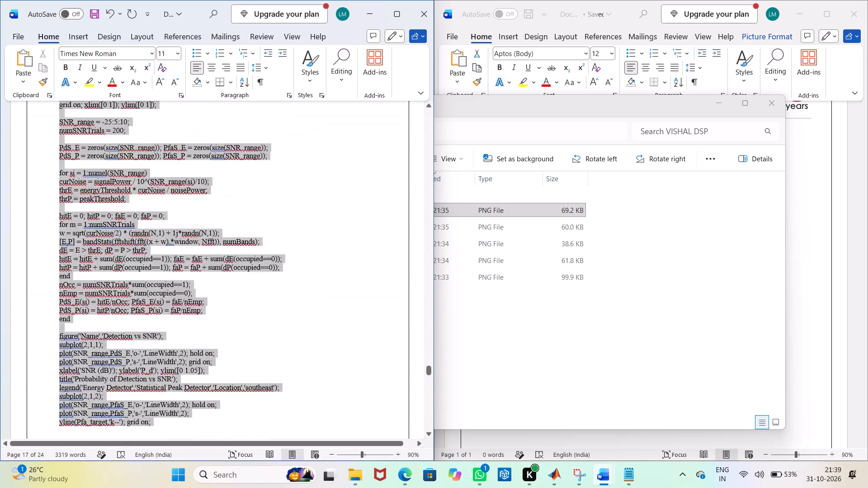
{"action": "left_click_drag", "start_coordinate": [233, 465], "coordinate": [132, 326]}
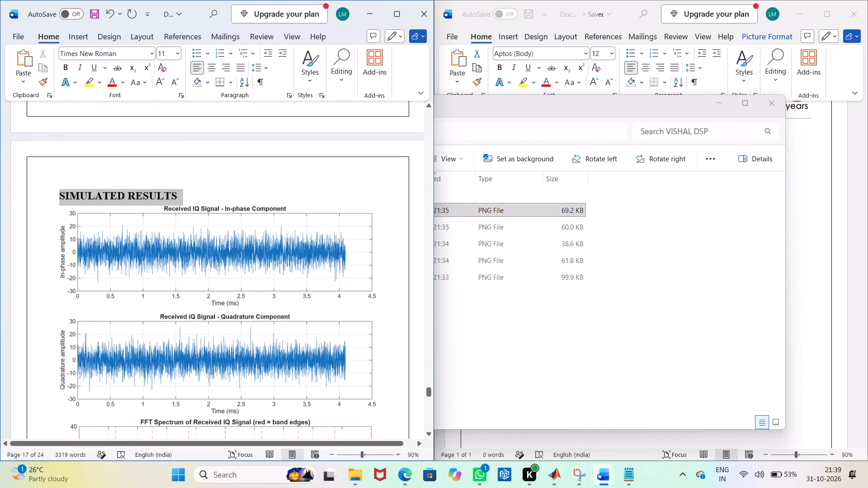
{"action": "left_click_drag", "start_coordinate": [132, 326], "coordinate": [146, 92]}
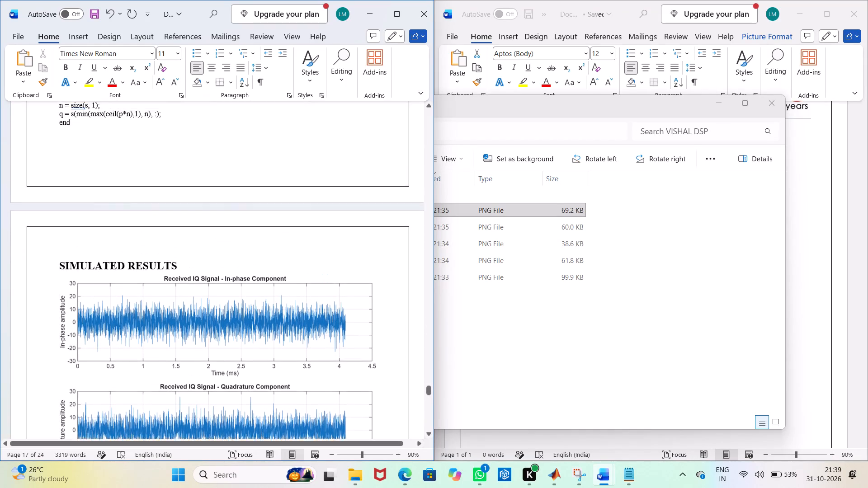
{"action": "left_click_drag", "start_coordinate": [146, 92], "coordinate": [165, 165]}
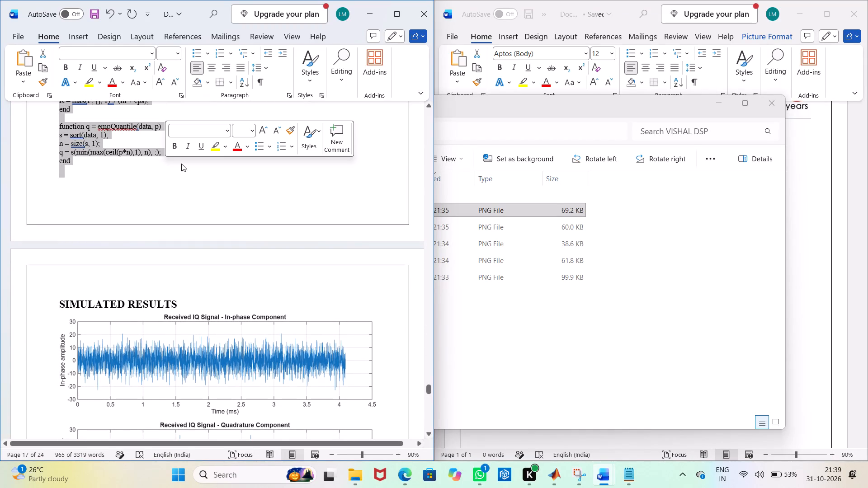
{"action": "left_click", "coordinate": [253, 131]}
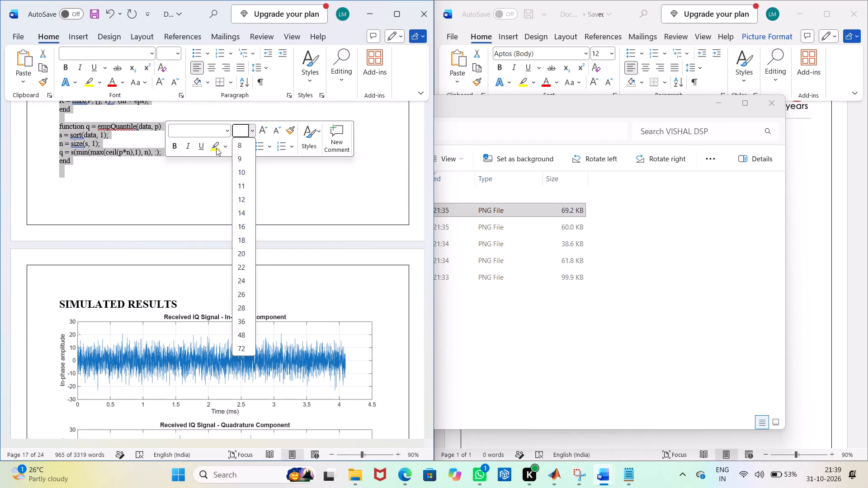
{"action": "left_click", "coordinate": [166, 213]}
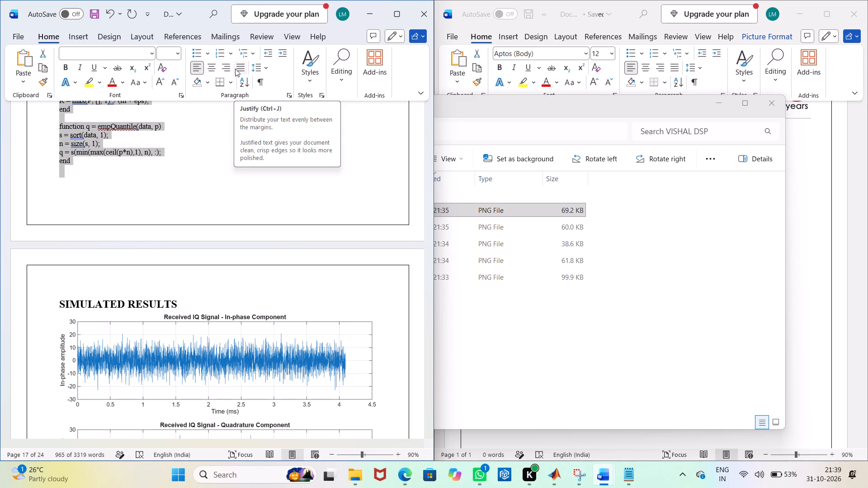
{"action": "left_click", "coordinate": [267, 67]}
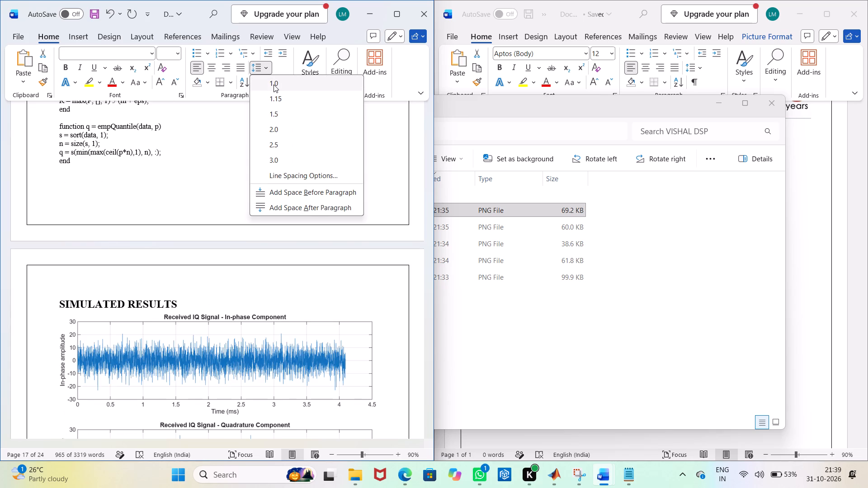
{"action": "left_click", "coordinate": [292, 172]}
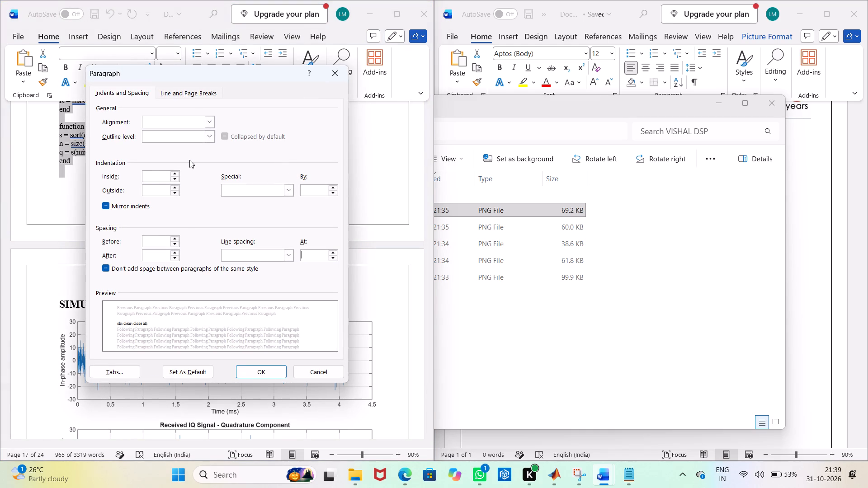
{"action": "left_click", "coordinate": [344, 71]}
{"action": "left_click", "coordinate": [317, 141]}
Review the report from the end of the MATLAB code listing back to the cover page.
{"action": "scroll", "coordinate": [281, 160], "scroll_direction": "up", "scroll_amount": 6}
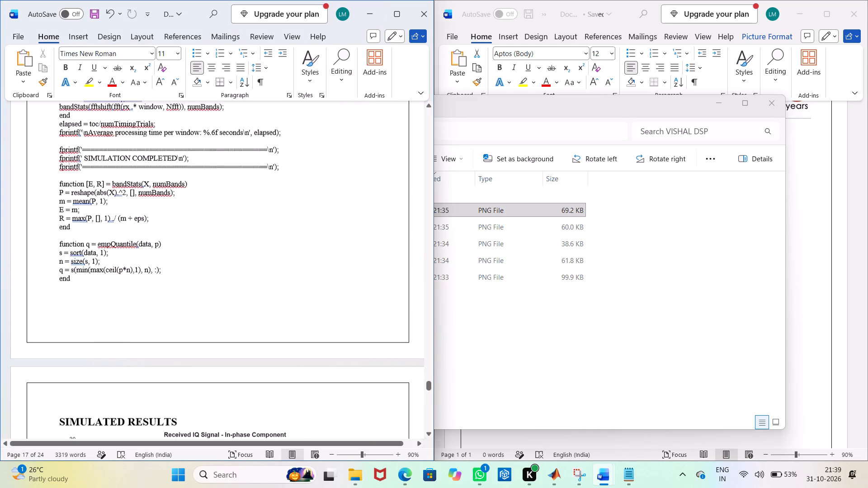
{"action": "scroll", "coordinate": [281, 160], "scroll_direction": "up", "scroll_amount": 20}
{"action": "scroll", "coordinate": [281, 160], "scroll_direction": "up", "scroll_amount": 20}
{"action": "scroll", "coordinate": [281, 160], "scroll_direction": "up", "scroll_amount": 1}
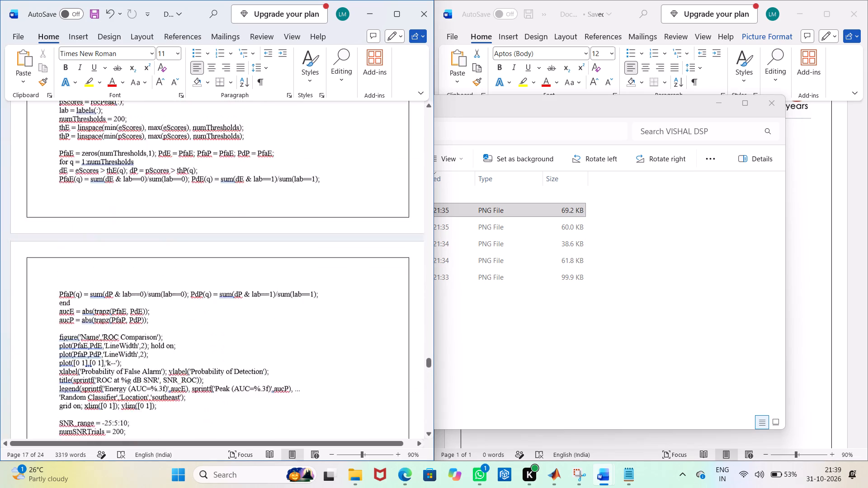
{"action": "scroll", "coordinate": [282, 160], "scroll_direction": "up", "scroll_amount": 4}
{"action": "scroll", "coordinate": [419, 342], "scroll_direction": "up", "scroll_amount": 20}
{"action": "scroll", "coordinate": [419, 342], "scroll_direction": "up", "scroll_amount": 14}
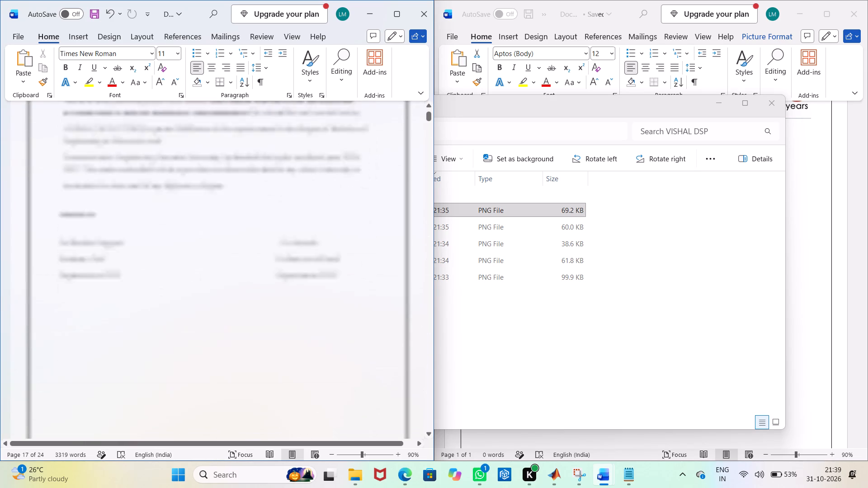
{"action": "scroll", "coordinate": [368, 327], "scroll_direction": "up", "scroll_amount": 6}
{"action": "left_click", "coordinate": [368, 327]}
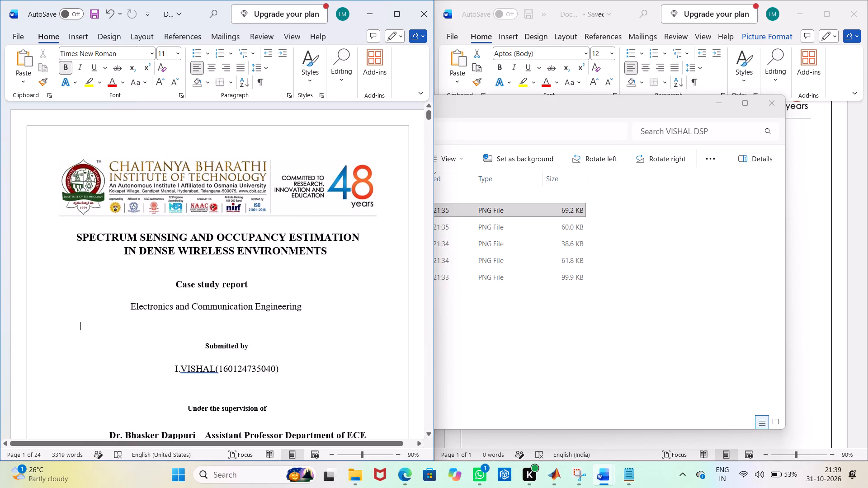
{"action": "left_click", "coordinate": [280, 177]}
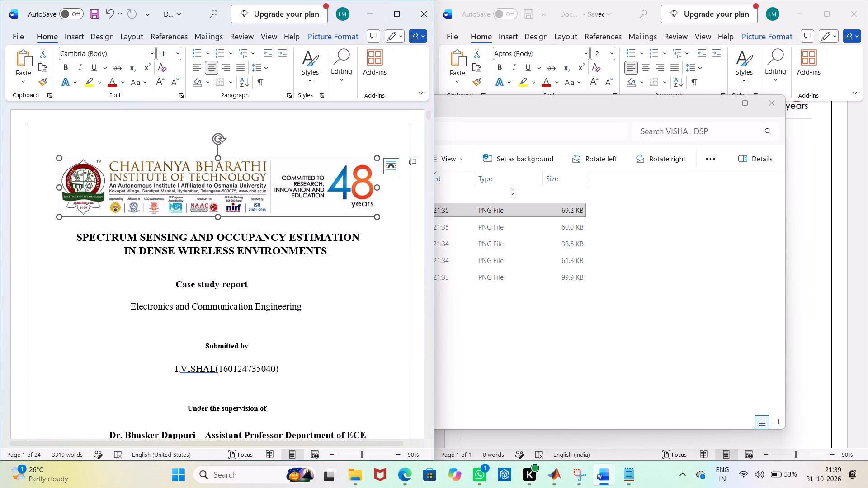
{"action": "scroll", "coordinate": [291, 289], "scroll_direction": "down", "scroll_amount": 1}
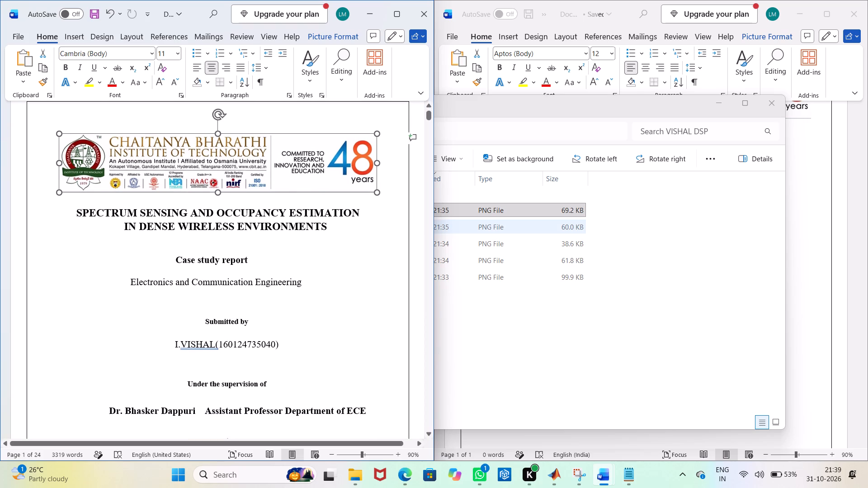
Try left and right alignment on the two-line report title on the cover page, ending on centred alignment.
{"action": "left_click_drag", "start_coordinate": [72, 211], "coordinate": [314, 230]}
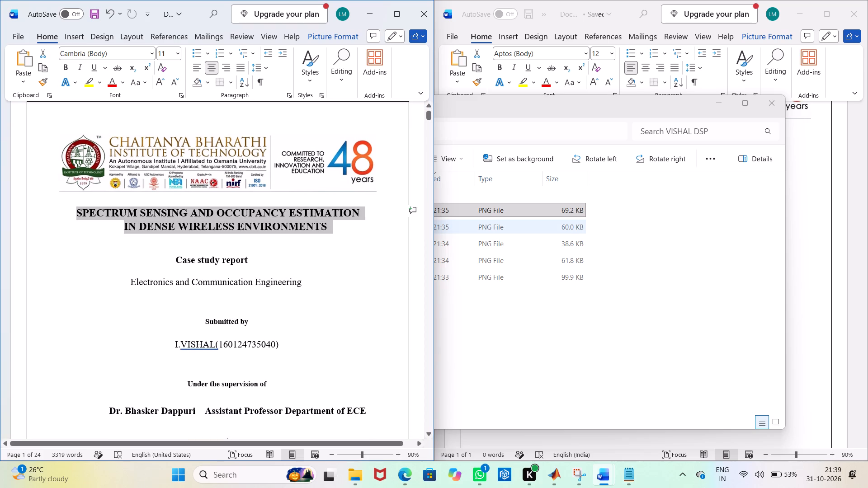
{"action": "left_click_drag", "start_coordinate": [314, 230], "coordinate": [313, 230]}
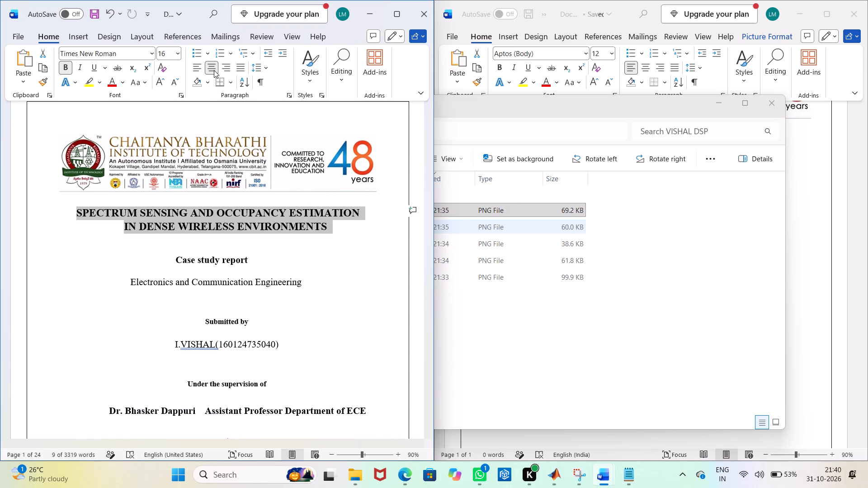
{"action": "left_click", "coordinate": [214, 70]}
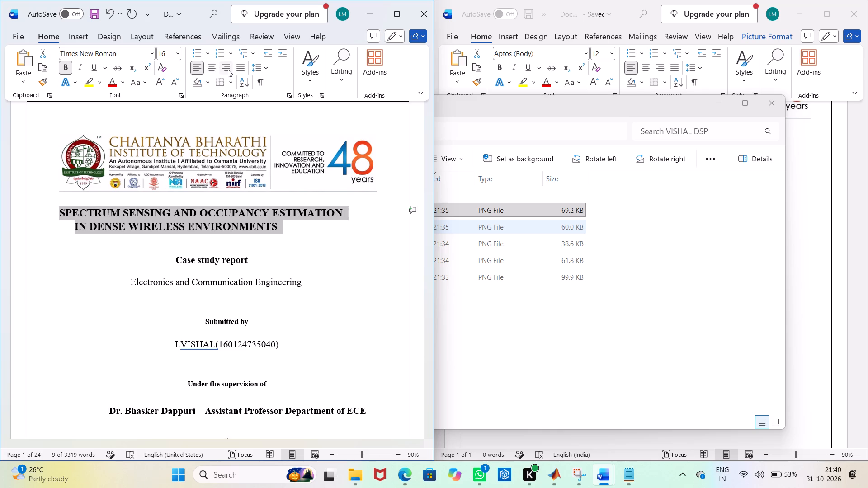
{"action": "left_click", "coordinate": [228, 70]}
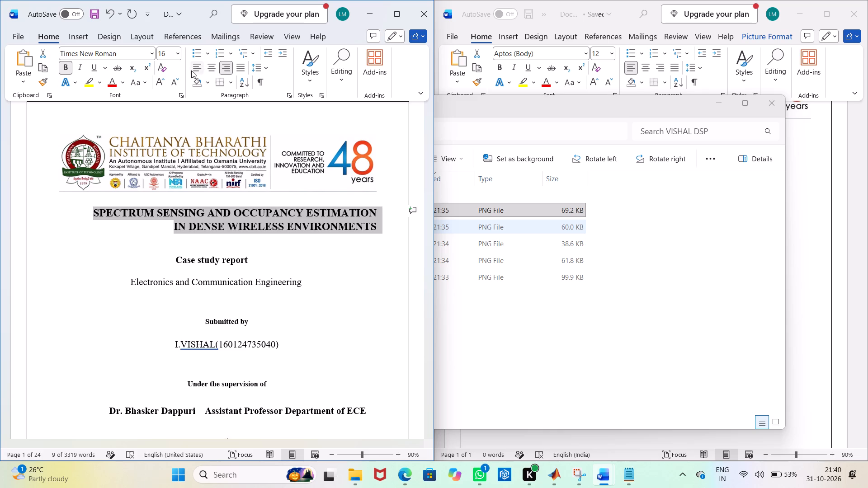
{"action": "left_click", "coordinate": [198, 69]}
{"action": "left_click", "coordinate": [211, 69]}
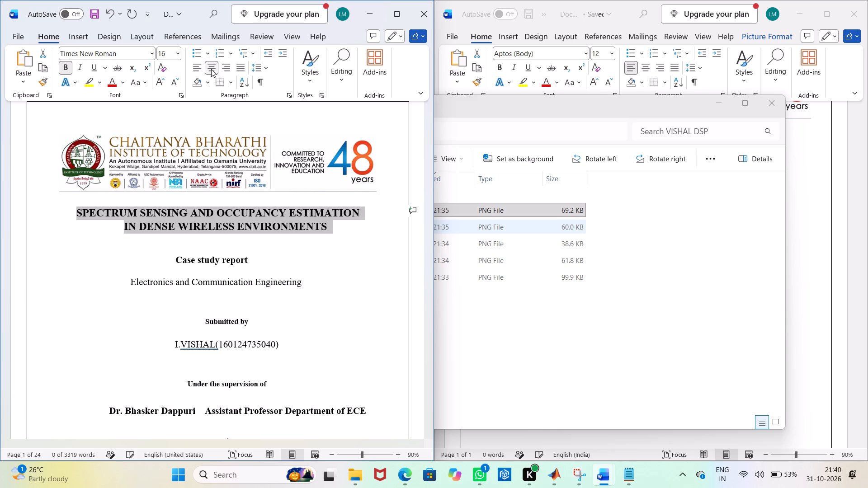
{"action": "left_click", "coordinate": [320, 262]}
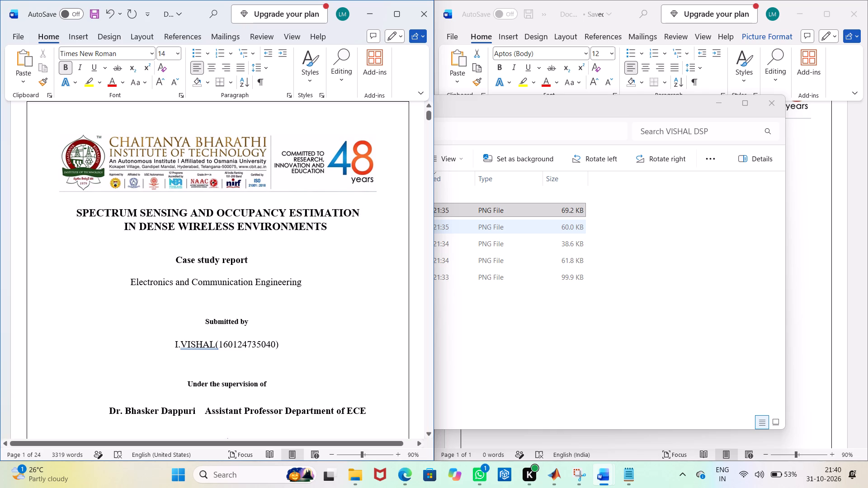
Delete the "Electronics and Communication Engineering" line below "Case study report" on the cover page.
{"action": "scroll", "coordinate": [319, 262], "scroll_direction": "down", "scroll_amount": 2}
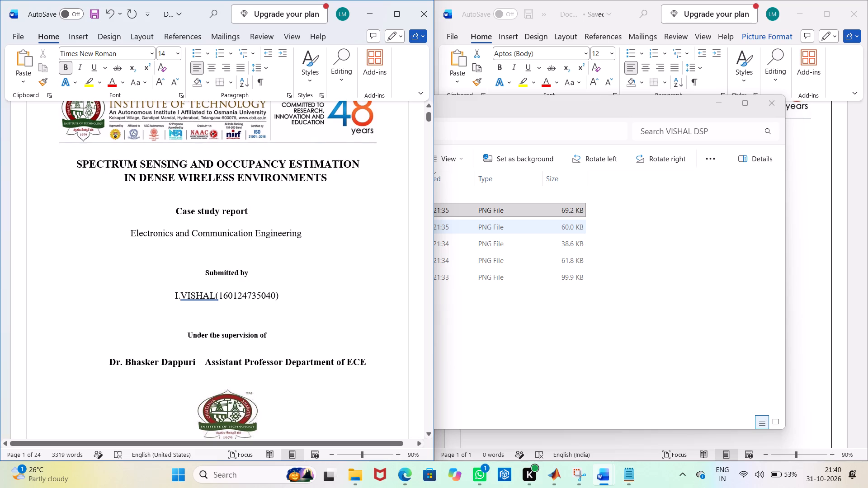
{"action": "left_click", "coordinate": [311, 235]}
{"action": "key", "text": "BackSpace"}
{"action": "key", "text": "BackSpace"}
{"action": "key", "text": "BackSpace"}
{"action": "key", "text": "BackSpace"}
{"action": "key", "text": "BackSpace"}
{"action": "key", "text": "BackSpace"}
{"action": "key", "text": "BackSpace"}
{"action": "key", "text": "BackSpace"}
{"action": "key", "text": "BackSpace"}
{"action": "key", "text": "BackSpace"}
{"action": "key", "text": "BackSpace"}
{"action": "key", "text": "BackSpace"}
{"action": "key", "text": "BackSpace"}
{"action": "key", "text": "BackSpace"}
{"action": "key", "text": "BackSpace"}
{"action": "key", "text": "BackSpace"}
{"action": "key", "text": "BackSpace"}
{"action": "key", "text": "BackSpace"}
{"action": "key", "text": "BackSpace"}
{"action": "key", "text": "BackSpace"}
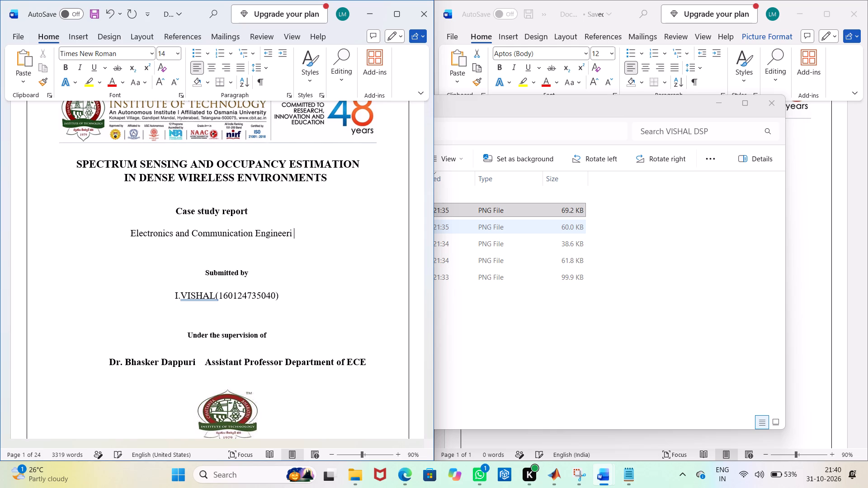
{"action": "key", "text": "BackSpace"}
{"action": "key", "text": "BackSpace"}
{"action": "key", "text": "BackSpace"}
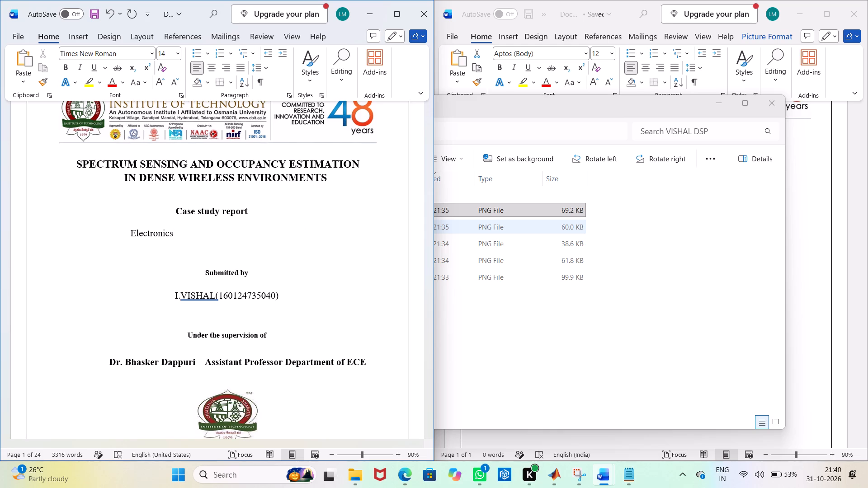
{"action": "scroll", "coordinate": [311, 235], "scroll_direction": "down", "scroll_amount": 9}
{"action": "scroll", "coordinate": [311, 235], "scroll_direction": "up", "scroll_amount": 9}
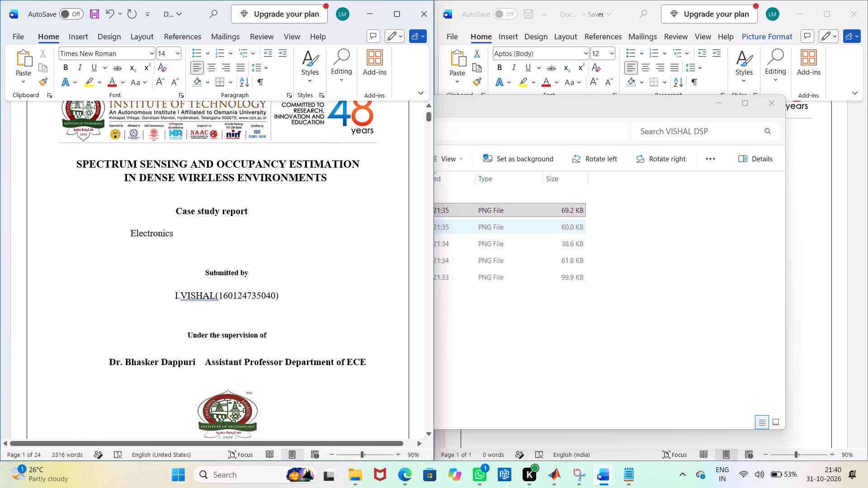
{"action": "key", "text": "BackSpace"}
{"action": "key", "text": "BackSpace"}
{"action": "key", "text": "BackSpace"}
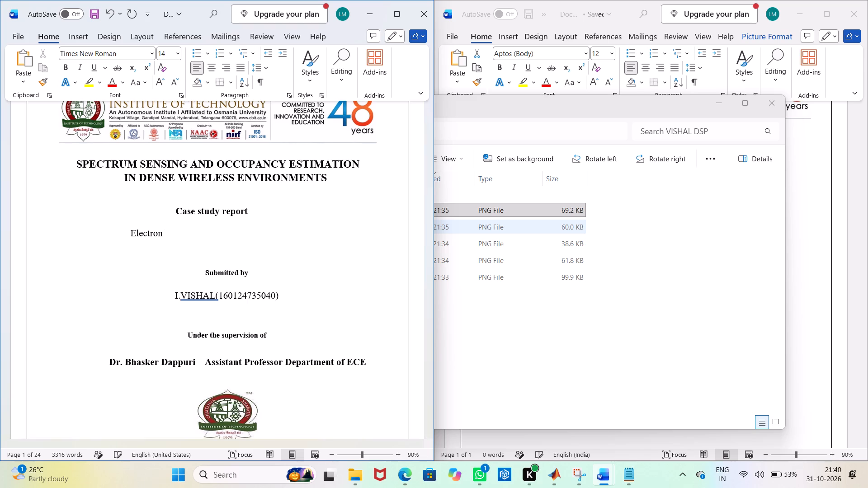
{"action": "key", "text": "BackSpace"}
{"action": "scroll", "coordinate": [311, 235], "scroll_direction": "down", "scroll_amount": 8}
{"action": "scroll", "coordinate": [311, 235], "scroll_direction": "up", "scroll_amount": 4}
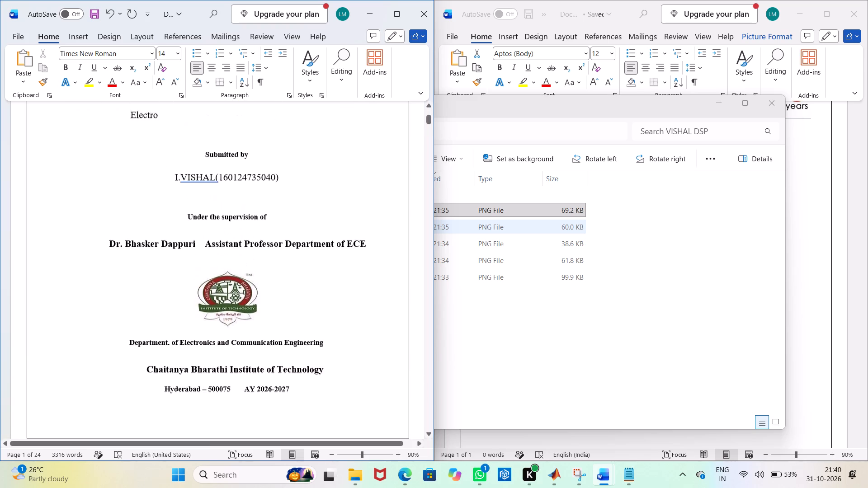
{"action": "scroll", "coordinate": [311, 235], "scroll_direction": "up", "scroll_amount": 3}
{"action": "key", "text": "BackSpace"}
{"action": "key", "text": "BackSpace"}
{"action": "key", "text": "BackSpace"}
{"action": "key", "text": "BackSpace"}
{"action": "key", "text": "BackSpace"}
{"action": "key", "text": "BackSpace"}
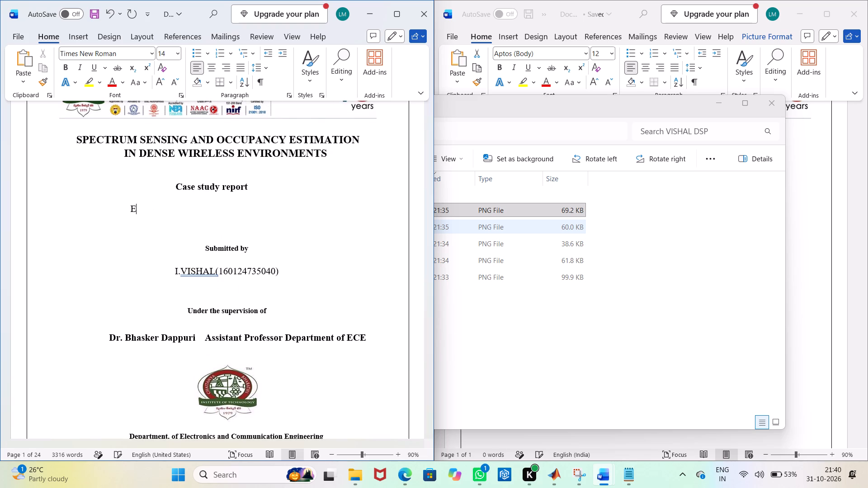
{"action": "key", "text": "BackSpace"}
{"action": "key", "text": "BackSpace"}
{"action": "key", "text": "BackSpace"}
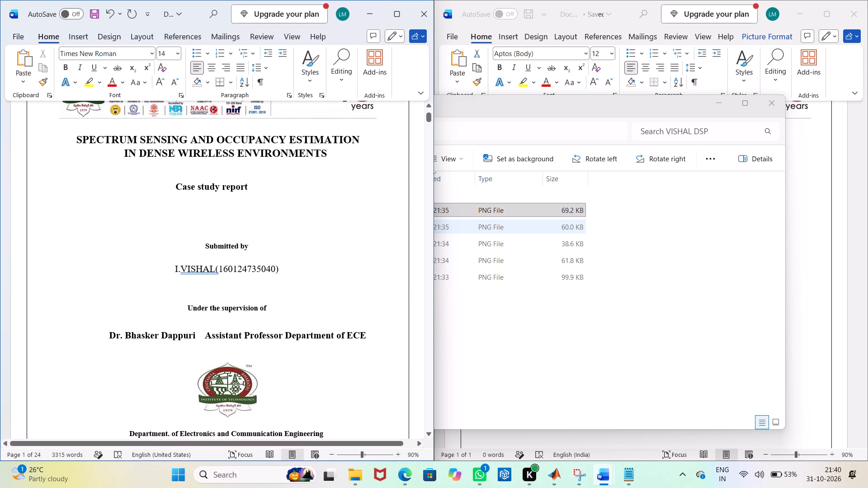
Remove the surplus blank line between "Case study report" and "Submitted by" on the cover page.
{"action": "left_click", "coordinate": [193, 230]}
{"action": "key", "text": "BackSpace"}
{"action": "key", "text": "BackSpace"}
{"action": "key", "text": "BackSpace"}
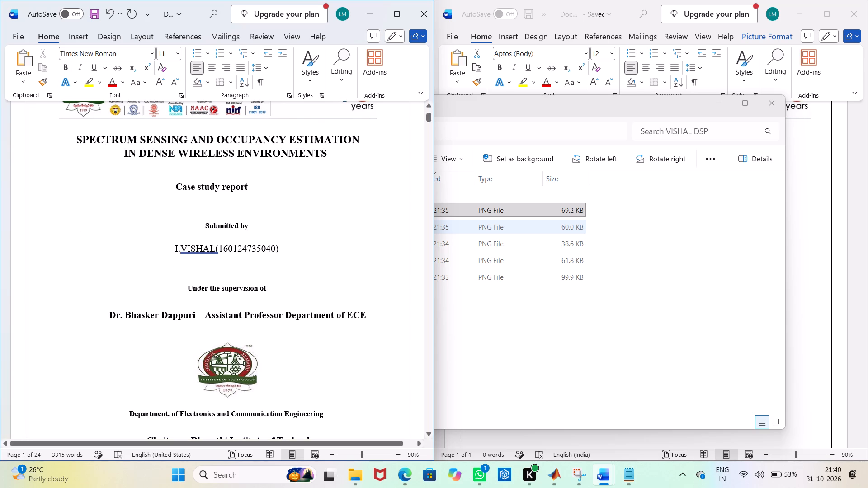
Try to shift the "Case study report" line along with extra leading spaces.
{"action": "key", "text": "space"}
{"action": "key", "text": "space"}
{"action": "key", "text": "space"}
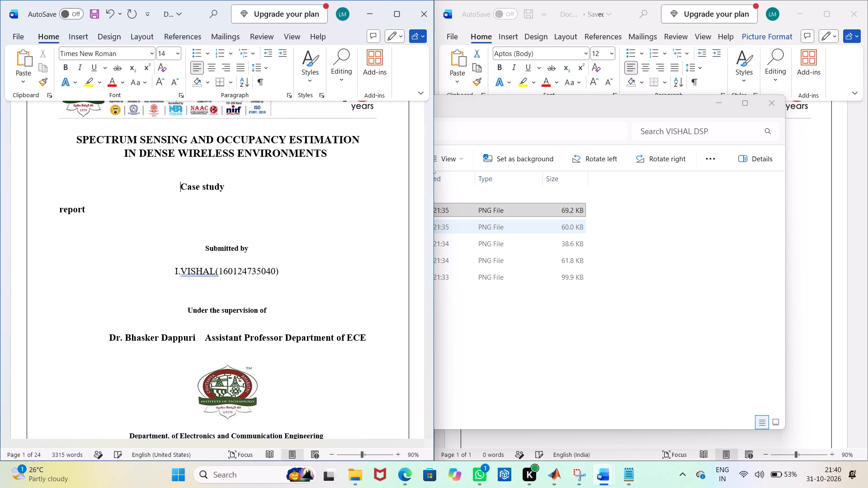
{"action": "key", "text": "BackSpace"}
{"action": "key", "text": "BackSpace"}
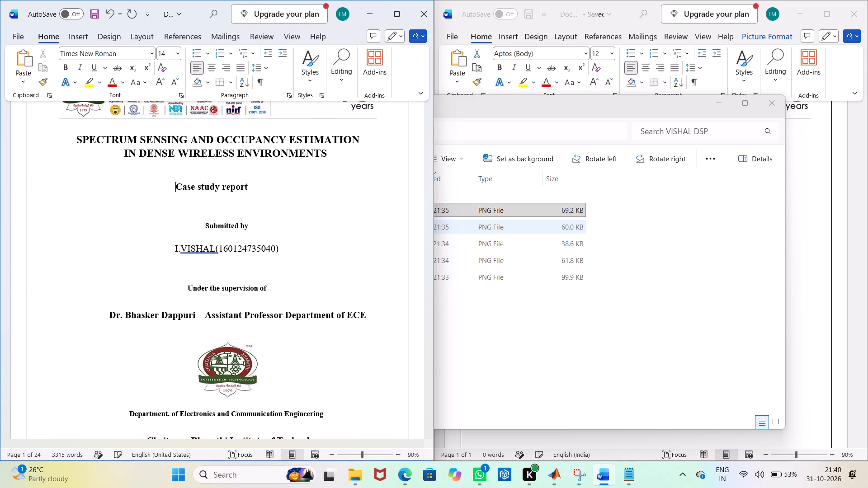
Delete surplus spaces from the blank line below "Case study report".
{"action": "left_click", "coordinate": [249, 209]}
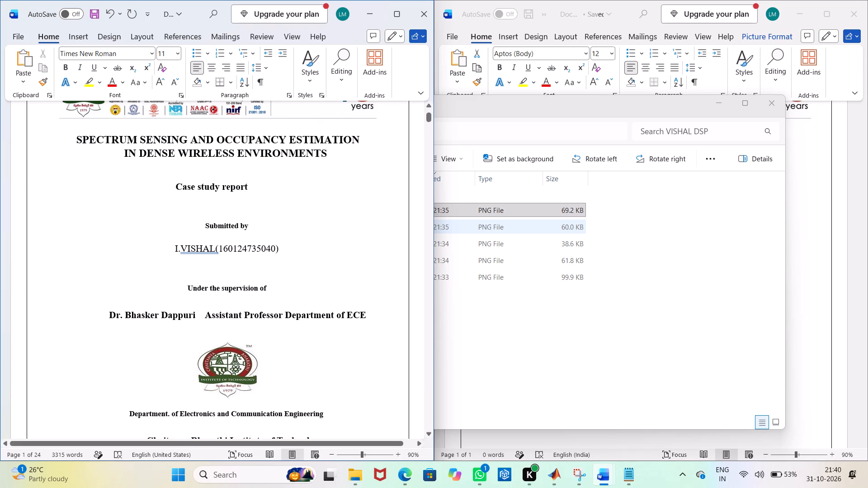
{"action": "key", "text": "BackSpace"}
{"action": "key", "text": "BackSpace"}
{"action": "key", "text": "BackSpace"}
{"action": "key", "text": "BackSpace"}
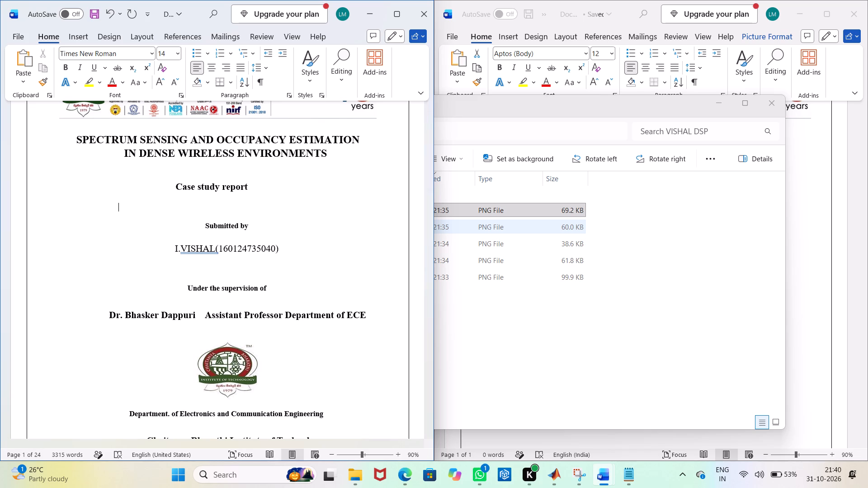
{"action": "scroll", "coordinate": [249, 208], "scroll_direction": "down", "scroll_amount": 1}
{"action": "scroll", "coordinate": [249, 208], "scroll_direction": "up", "scroll_amount": 2}
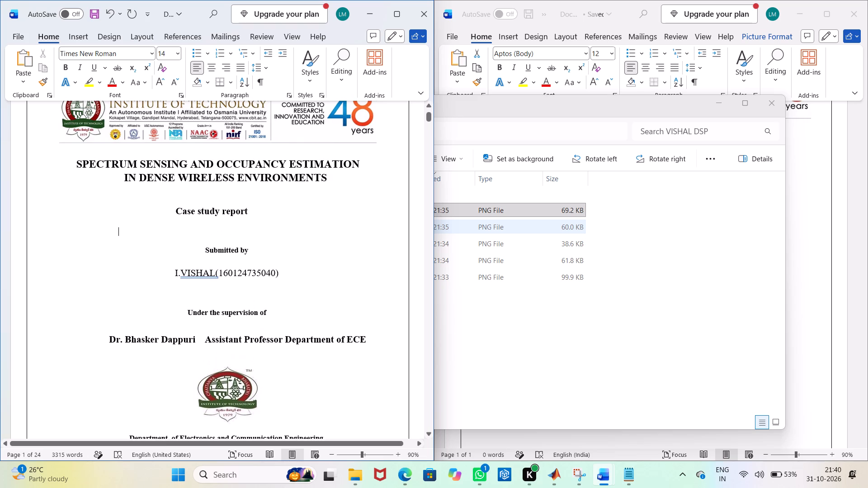
Centre-align the cover page text from "Case study report" through "Under the supervision of".
{"action": "scroll", "coordinate": [173, 209], "scroll_direction": "left", "scroll_amount": 1}
{"action": "left_click", "coordinate": [173, 208]}
{"action": "left_click_drag", "start_coordinate": [172, 208], "coordinate": [195, 219]}
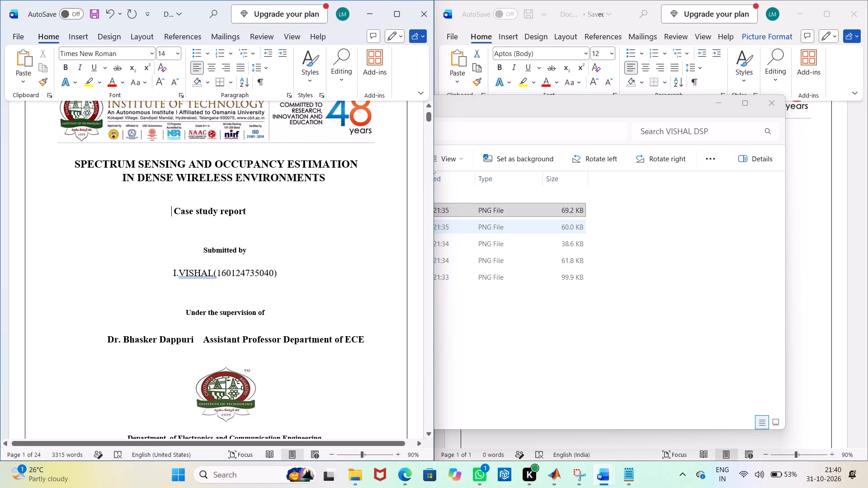
{"action": "left_click_drag", "start_coordinate": [195, 219], "coordinate": [301, 316]}
{"action": "scroll", "coordinate": [202, 222], "scroll_direction": "left", "scroll_amount": 1}
{"action": "scroll", "coordinate": [231, 247], "scroll_direction": "left", "scroll_amount": 1}
{"action": "scroll", "coordinate": [301, 316], "scroll_direction": "left", "scroll_amount": 1}
{"action": "scroll", "coordinate": [296, 183], "scroll_direction": "left", "scroll_amount": 1}
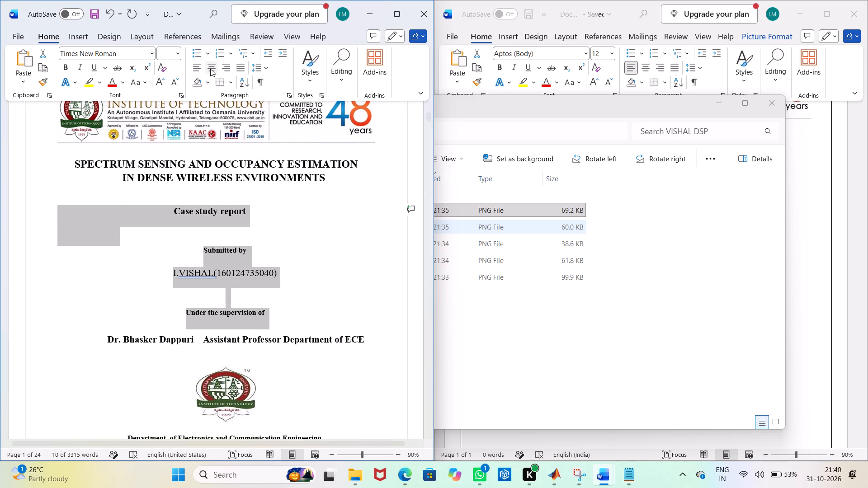
{"action": "left_click", "coordinate": [210, 69]}
{"action": "scroll", "coordinate": [210, 69], "scroll_direction": "left", "scroll_amount": 1}
{"action": "scroll", "coordinate": [226, 196], "scroll_direction": "left", "scroll_amount": 1}
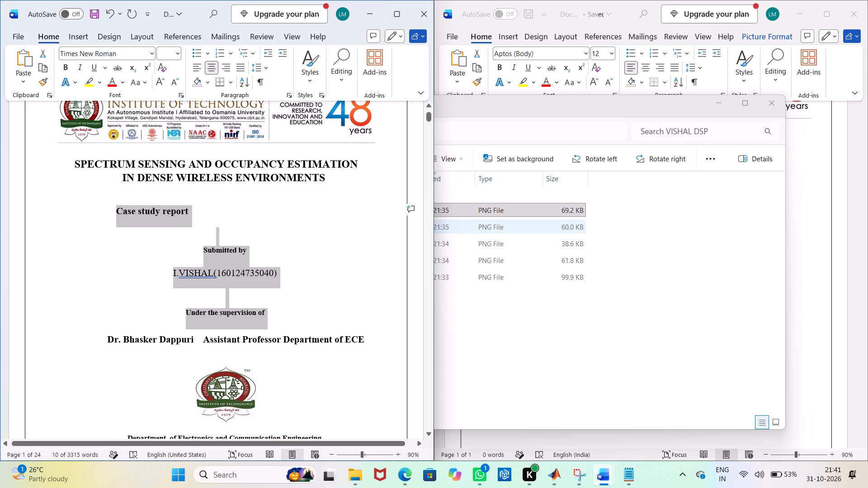
{"action": "scroll", "coordinate": [224, 199], "scroll_direction": "left", "scroll_amount": 1}
Adjust the leading spaces before "Case study report" so "Case study" sits near the middle of the cover page.
{"action": "left_click", "coordinate": [224, 199]}
{"action": "left_click", "coordinate": [103, 207]}
{"action": "scroll", "coordinate": [109, 205], "scroll_direction": "left", "scroll_amount": 1}
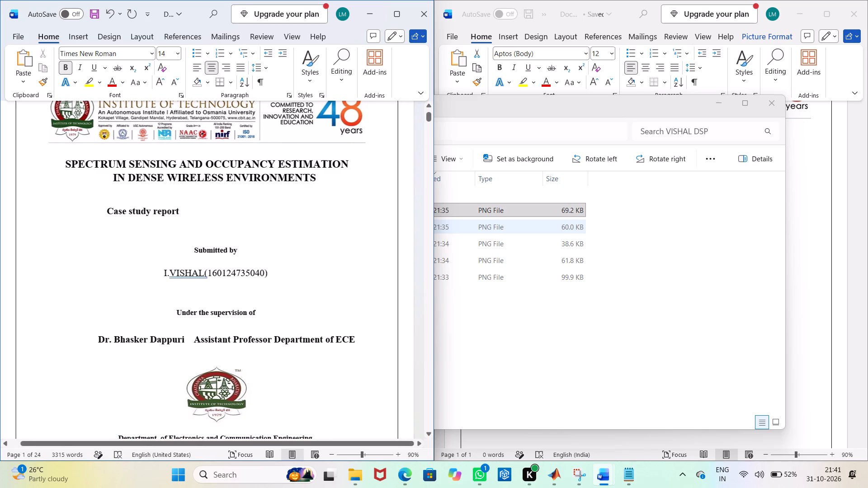
{"action": "scroll", "coordinate": [124, 202], "scroll_direction": "left", "scroll_amount": 1}
{"action": "key", "text": "space"}
{"action": "key", "text": "space"}
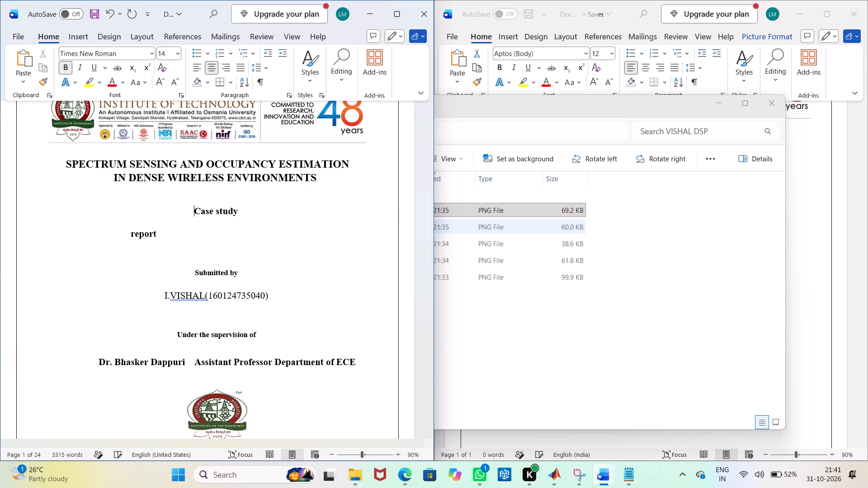
{"action": "key", "text": "BackSpace"}
{"action": "key", "text": "BackSpace"}
{"action": "key", "text": "BackSpace"}
{"action": "key", "text": "BackSpace"}
{"action": "key", "text": "BackSpace"}
{"action": "key", "text": "BackSpace"}
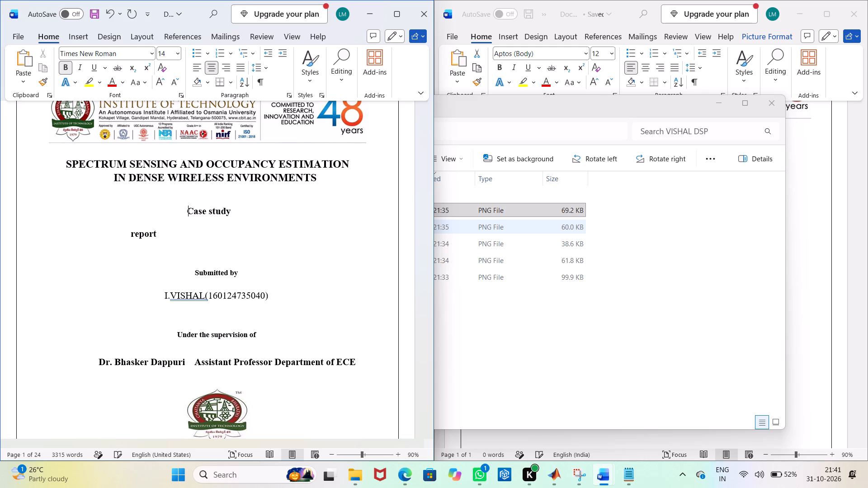
{"action": "key", "text": "BackSpace"}
{"action": "key", "text": "BackSpace"}
{"action": "key", "text": "BackSpace"}
{"action": "key", "text": "BackSpace"}
{"action": "key", "text": "BackSpace"}
{"action": "key", "text": "BackSpace"}
{"action": "key", "text": "BackSpace"}
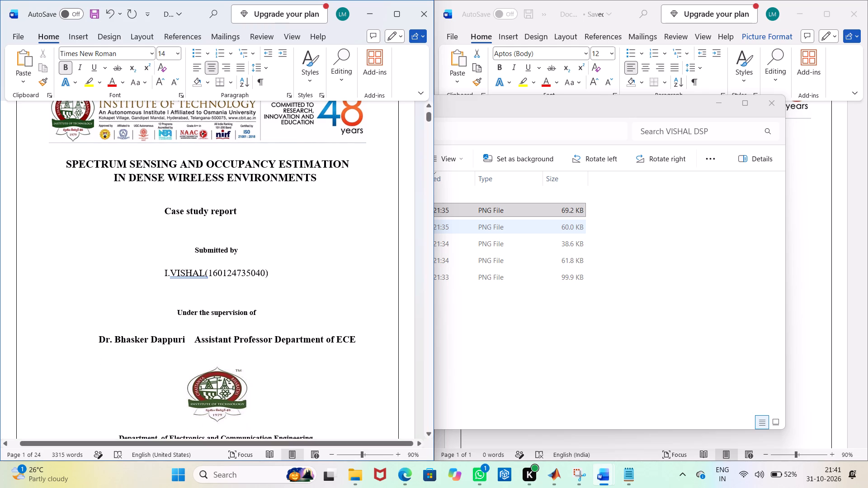
{"action": "key", "text": "space"}
{"action": "key", "text": "space"}
{"action": "key", "text": "space"}
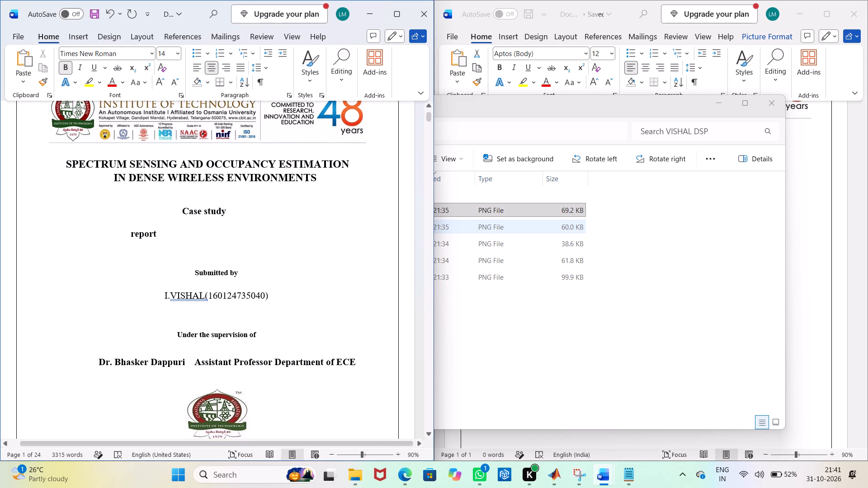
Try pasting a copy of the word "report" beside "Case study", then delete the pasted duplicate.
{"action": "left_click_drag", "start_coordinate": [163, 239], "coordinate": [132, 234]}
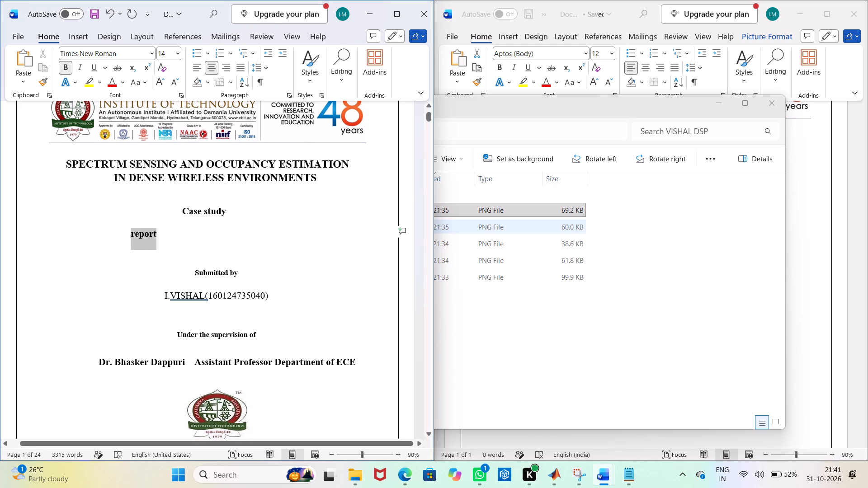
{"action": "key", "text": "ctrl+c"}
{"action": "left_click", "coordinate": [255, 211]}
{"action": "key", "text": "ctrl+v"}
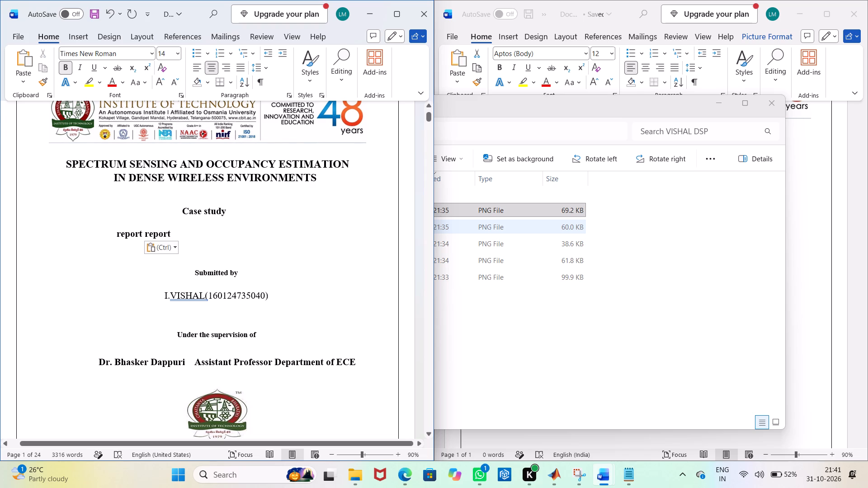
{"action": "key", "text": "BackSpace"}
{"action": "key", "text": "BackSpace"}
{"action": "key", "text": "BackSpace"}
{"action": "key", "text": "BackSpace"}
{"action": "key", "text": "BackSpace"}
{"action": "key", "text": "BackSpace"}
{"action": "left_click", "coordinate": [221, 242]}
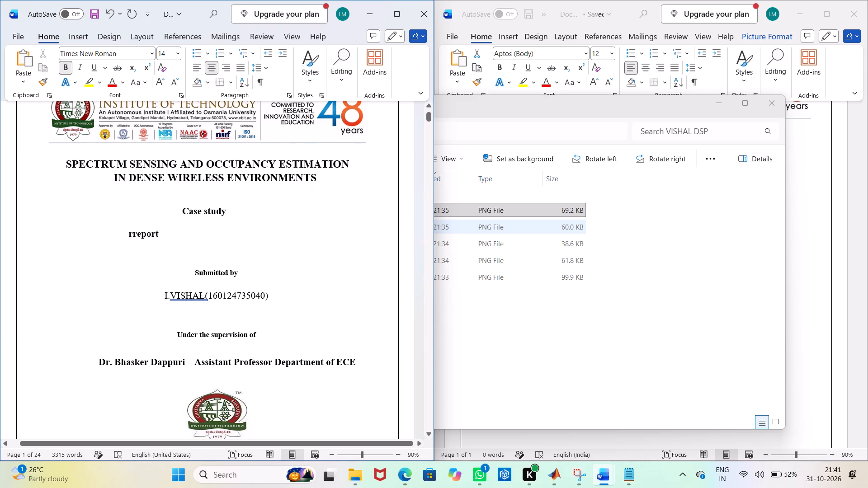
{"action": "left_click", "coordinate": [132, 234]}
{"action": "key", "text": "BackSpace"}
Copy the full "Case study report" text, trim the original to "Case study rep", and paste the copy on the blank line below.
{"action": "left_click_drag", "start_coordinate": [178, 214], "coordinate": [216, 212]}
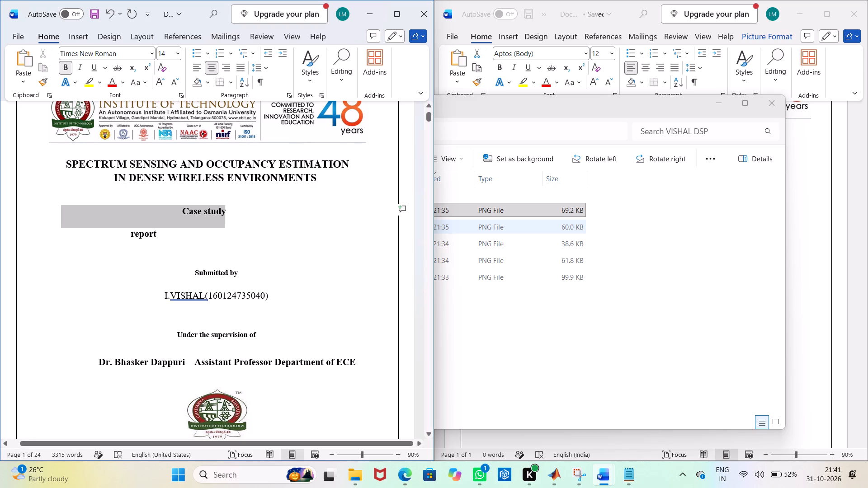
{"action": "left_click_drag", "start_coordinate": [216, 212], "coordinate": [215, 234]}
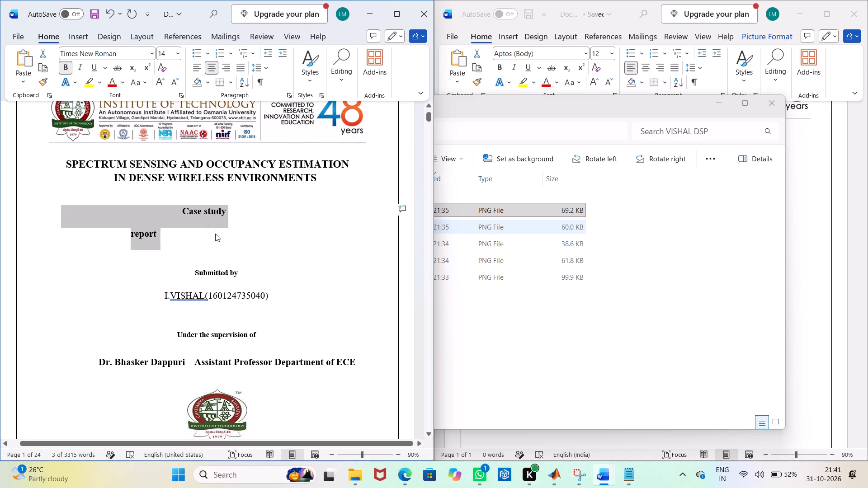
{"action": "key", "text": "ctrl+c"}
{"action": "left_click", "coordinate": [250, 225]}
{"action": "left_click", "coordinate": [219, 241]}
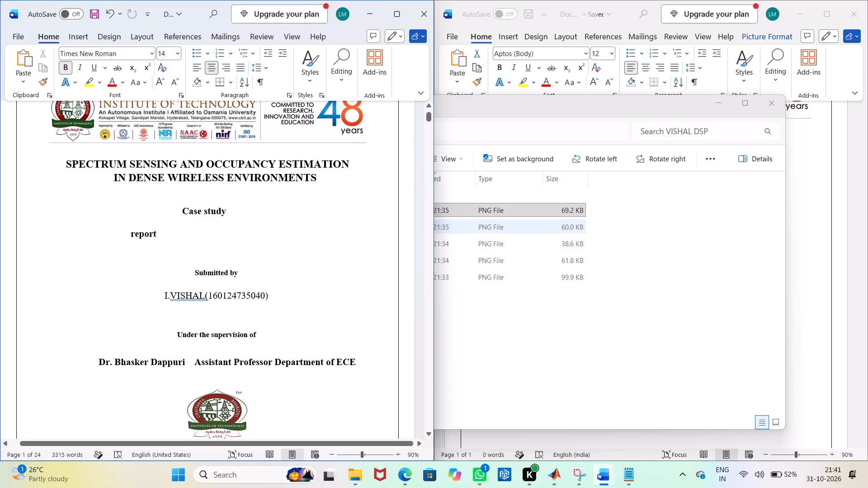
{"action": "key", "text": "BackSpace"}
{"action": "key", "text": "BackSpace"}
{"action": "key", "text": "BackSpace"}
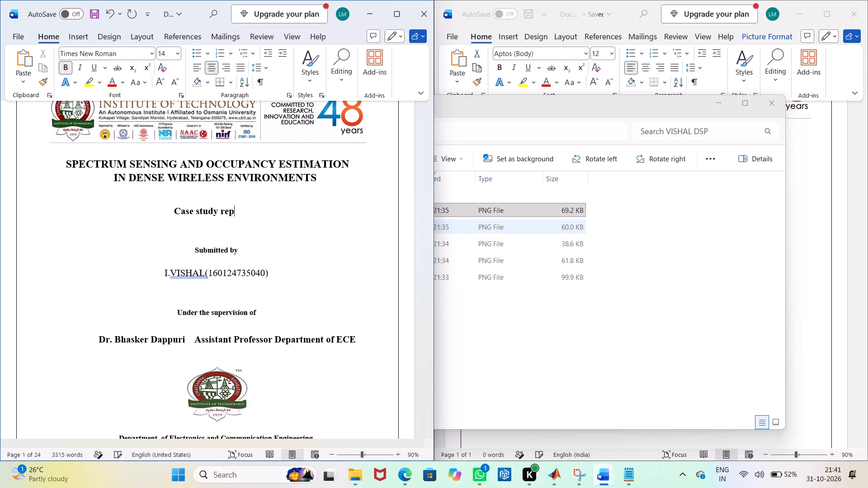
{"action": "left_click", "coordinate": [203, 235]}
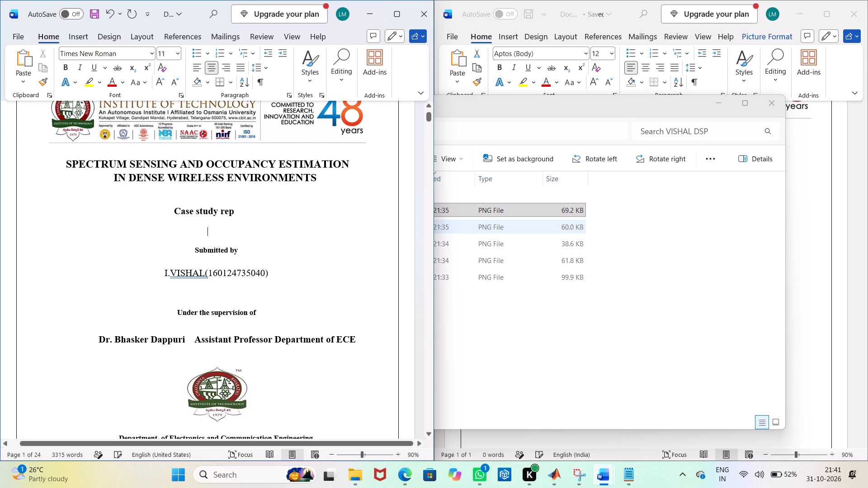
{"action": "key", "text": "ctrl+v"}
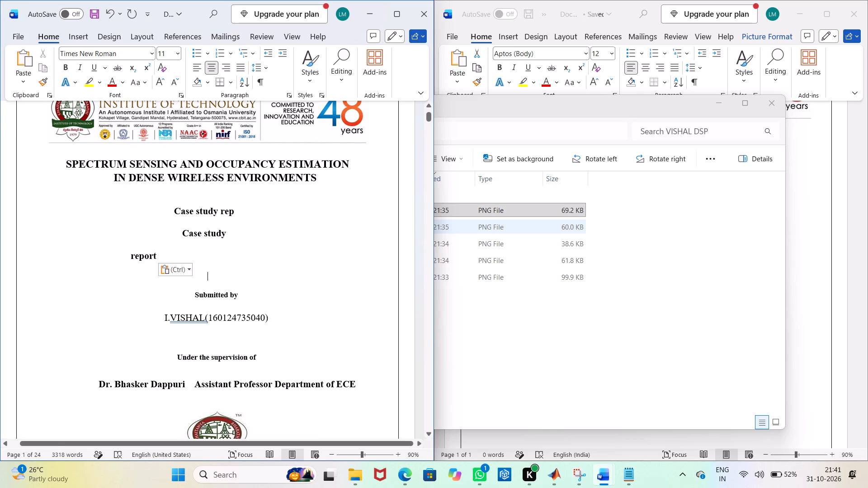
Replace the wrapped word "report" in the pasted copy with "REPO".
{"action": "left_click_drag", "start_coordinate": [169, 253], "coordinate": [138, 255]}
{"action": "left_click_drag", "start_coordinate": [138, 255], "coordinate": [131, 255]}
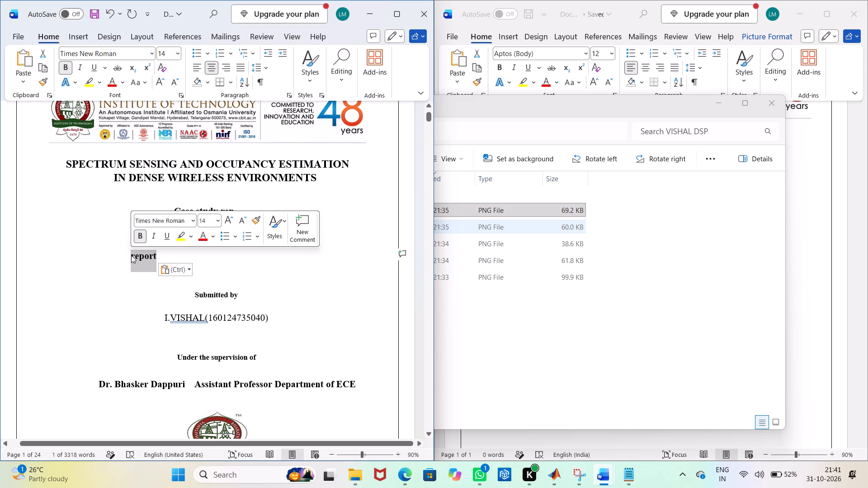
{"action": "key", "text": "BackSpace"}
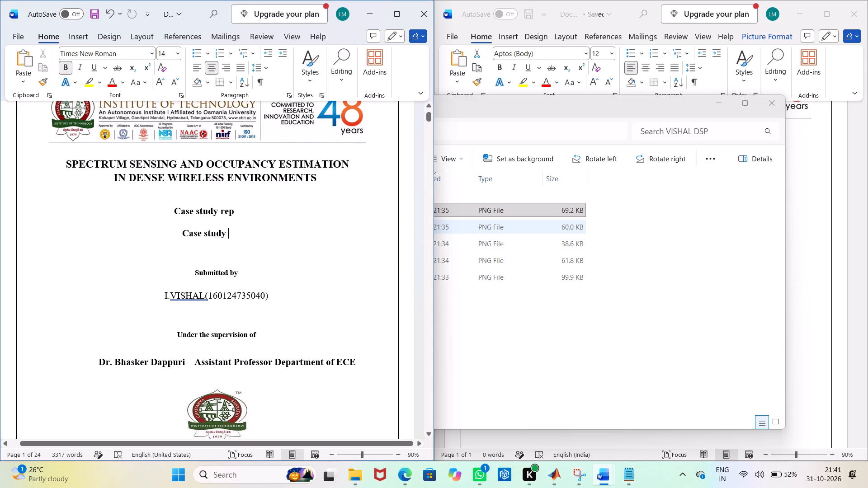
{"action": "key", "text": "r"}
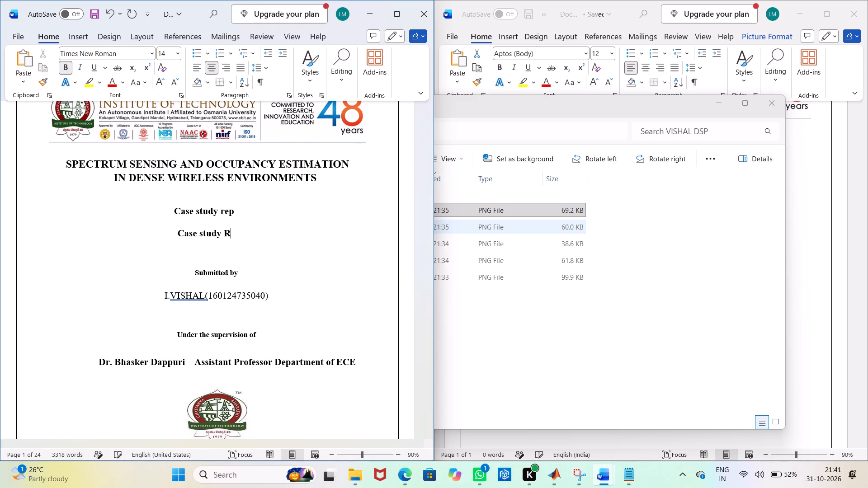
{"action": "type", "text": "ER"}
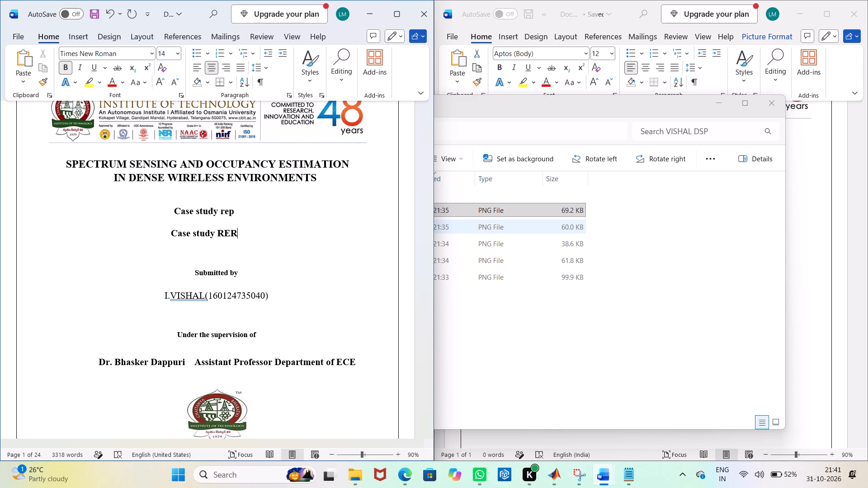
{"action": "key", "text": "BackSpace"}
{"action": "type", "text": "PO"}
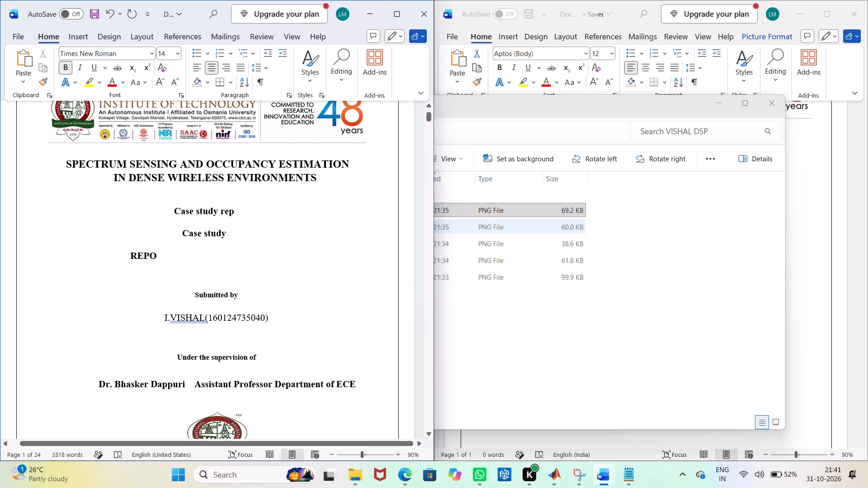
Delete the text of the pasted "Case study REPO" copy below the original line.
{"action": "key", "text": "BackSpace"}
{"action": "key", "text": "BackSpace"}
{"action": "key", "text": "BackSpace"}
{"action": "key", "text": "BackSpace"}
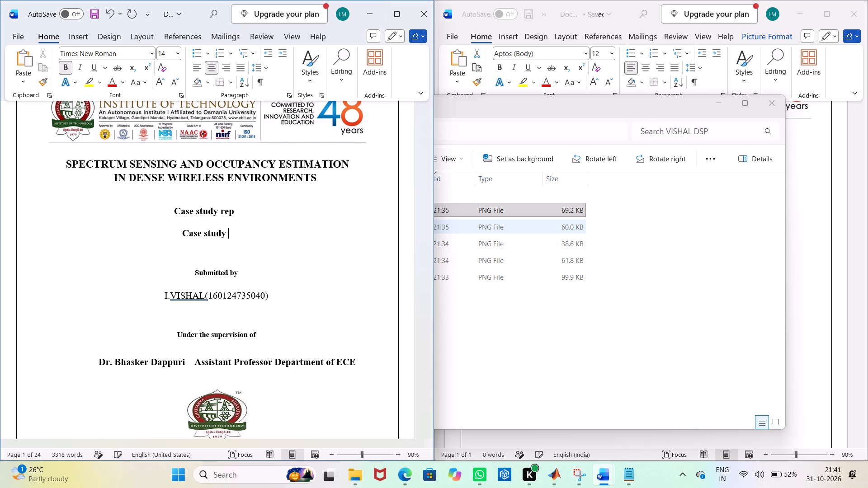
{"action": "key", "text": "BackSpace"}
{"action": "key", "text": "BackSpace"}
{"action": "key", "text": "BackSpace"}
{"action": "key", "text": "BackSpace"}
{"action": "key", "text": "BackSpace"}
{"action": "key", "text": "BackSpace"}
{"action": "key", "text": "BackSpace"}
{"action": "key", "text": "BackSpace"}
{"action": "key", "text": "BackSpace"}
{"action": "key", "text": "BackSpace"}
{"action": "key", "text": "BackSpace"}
Remove the partial word "rep" from the end of the original "Case study" line.
{"action": "left_click", "coordinate": [239, 214]}
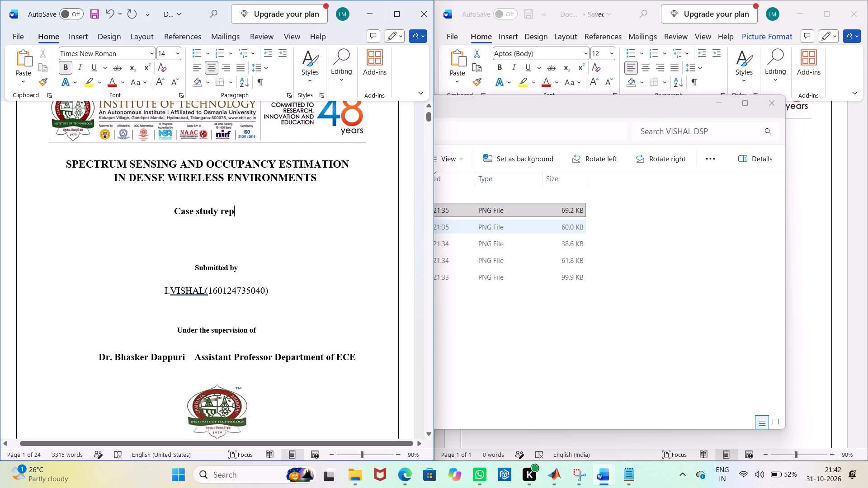
{"action": "type", "text": "PO"}
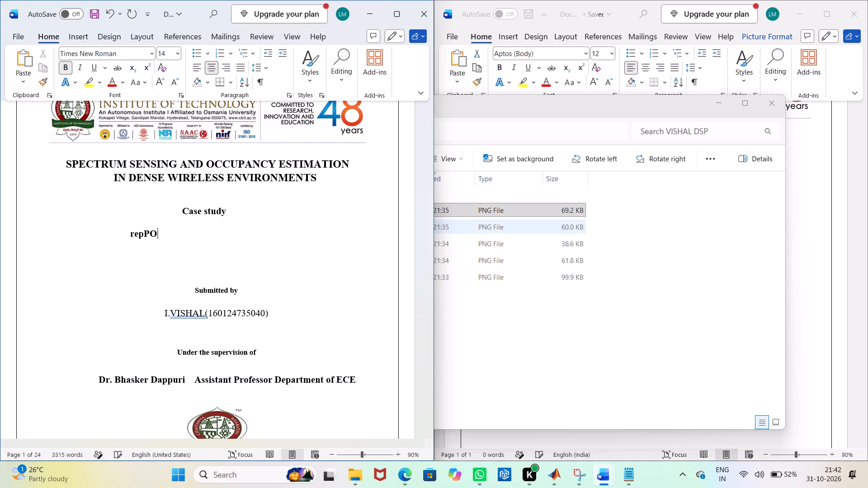
{"action": "key", "text": "BackSpace"}
{"action": "key", "text": "BackSpace"}
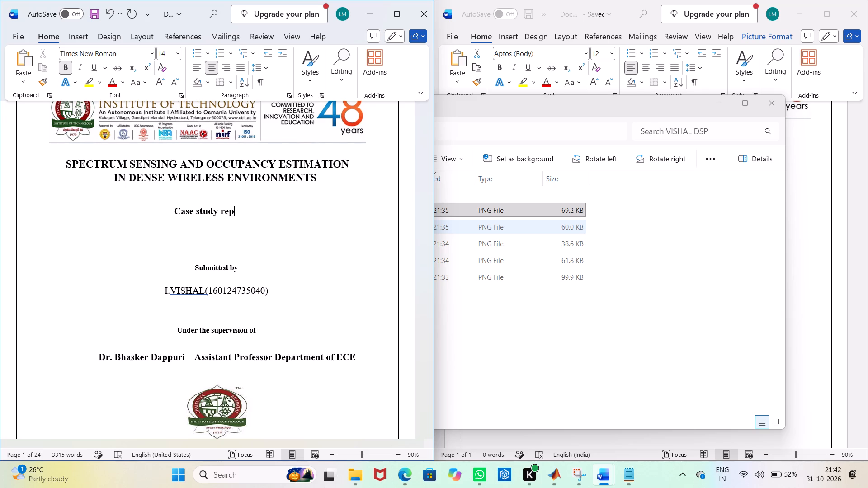
{"action": "key", "text": "BackSpace"}
{"action": "key", "text": "BackSpace"}
{"action": "key", "text": "BackSpace"}
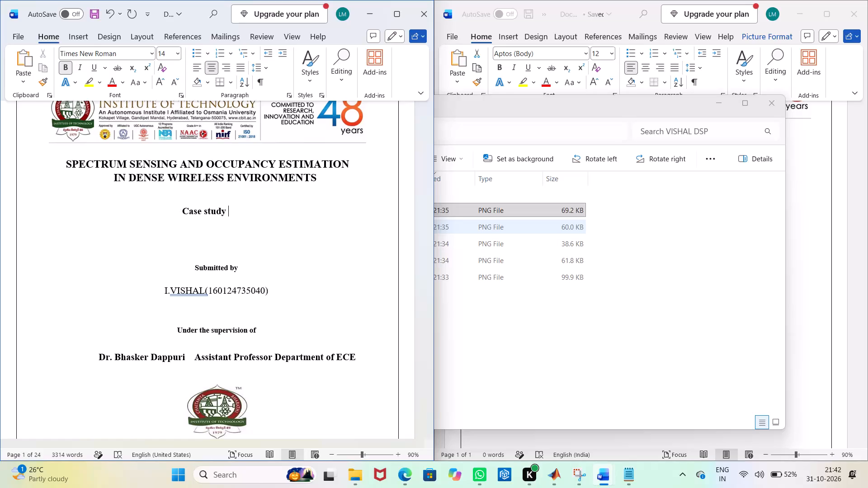
Insert four more leading spaces before "Case study" on the cover page.
{"action": "left_click", "coordinate": [179, 205]}
{"action": "key", "text": "space"}
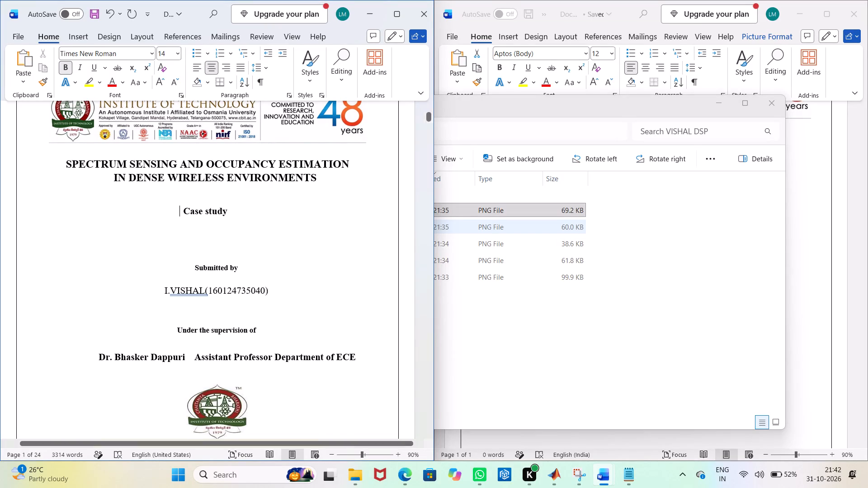
{"action": "key", "text": "space"}
{"action": "key", "text": "space"}
{"action": "key", "text": "space"}
Delete the surplus blank line and spaces below "Case study", cutting that line back to "Ca".
{"action": "left_click", "coordinate": [194, 240]}
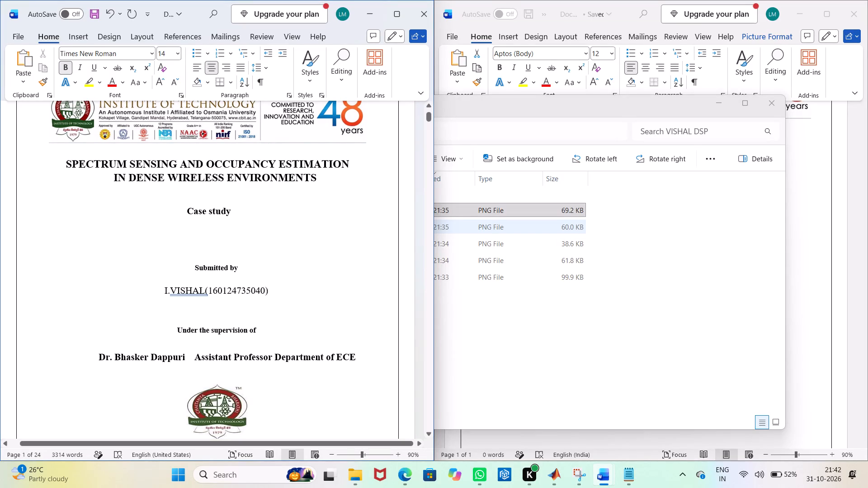
{"action": "key", "text": "BackSpace"}
{"action": "key", "text": "BackSpace"}
{"action": "key", "text": "BackSpace"}
{"action": "key", "text": "BackSpace"}
{"action": "key", "text": "BackSpace"}
{"action": "key", "text": "BackSpace"}
{"action": "key", "text": "BackSpace"}
{"action": "key", "text": "BackSpace"}
{"action": "key", "text": "BackSpace"}
{"action": "key", "text": "BackSpace"}
{"action": "key", "text": "BackSpace"}
{"action": "key", "text": "BackSpace"}
{"action": "key", "text": "BackSpace"}
{"action": "key", "text": "BackSpace"}
{"action": "key", "text": "BackSpace"}
{"action": "key", "text": "BackSpace"}
{"action": "key", "text": "BackSpace"}
{"action": "key", "text": "BackSpace"}
{"action": "key", "text": "BackSpace"}
{"action": "key", "text": "BackSpace"}
{"action": "key", "text": "BackSpace"}
{"action": "key", "text": "BackSpace"}
{"action": "key", "text": "BackSpace"}
{"action": "key", "text": "BackSpace"}
{"action": "key", "text": "BackSpace"}
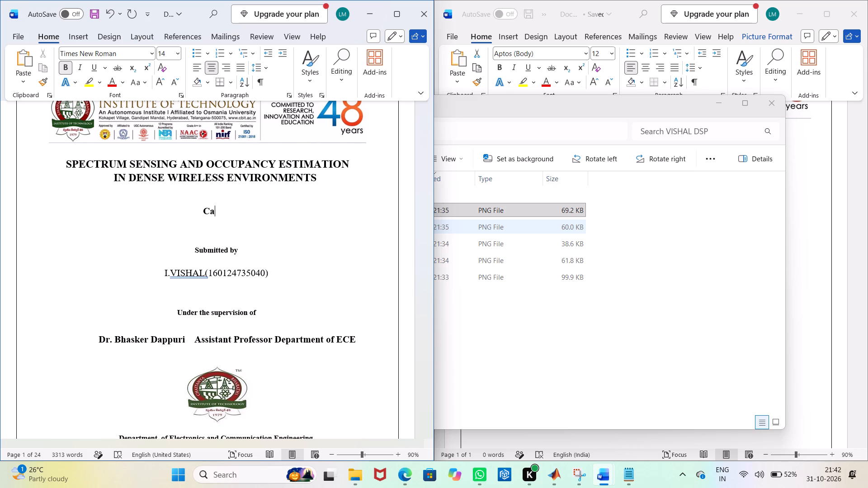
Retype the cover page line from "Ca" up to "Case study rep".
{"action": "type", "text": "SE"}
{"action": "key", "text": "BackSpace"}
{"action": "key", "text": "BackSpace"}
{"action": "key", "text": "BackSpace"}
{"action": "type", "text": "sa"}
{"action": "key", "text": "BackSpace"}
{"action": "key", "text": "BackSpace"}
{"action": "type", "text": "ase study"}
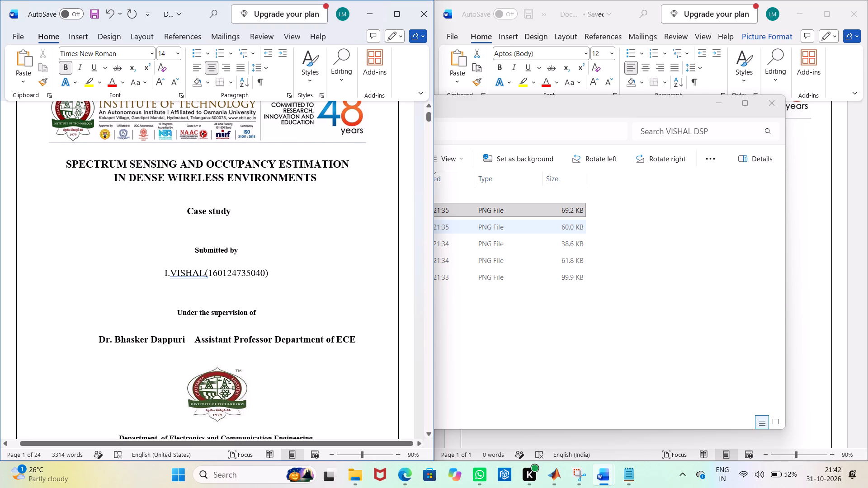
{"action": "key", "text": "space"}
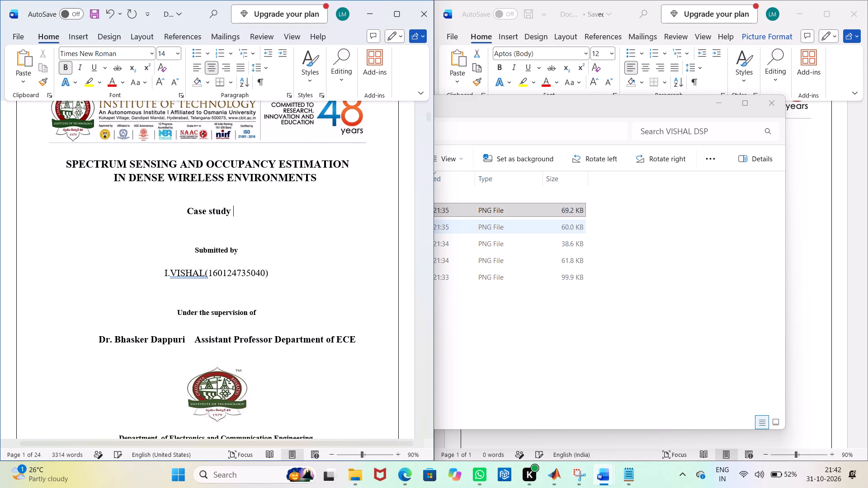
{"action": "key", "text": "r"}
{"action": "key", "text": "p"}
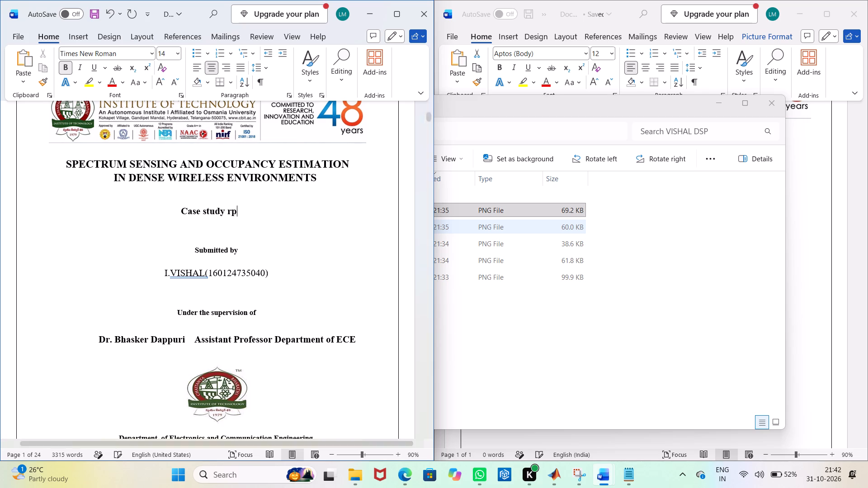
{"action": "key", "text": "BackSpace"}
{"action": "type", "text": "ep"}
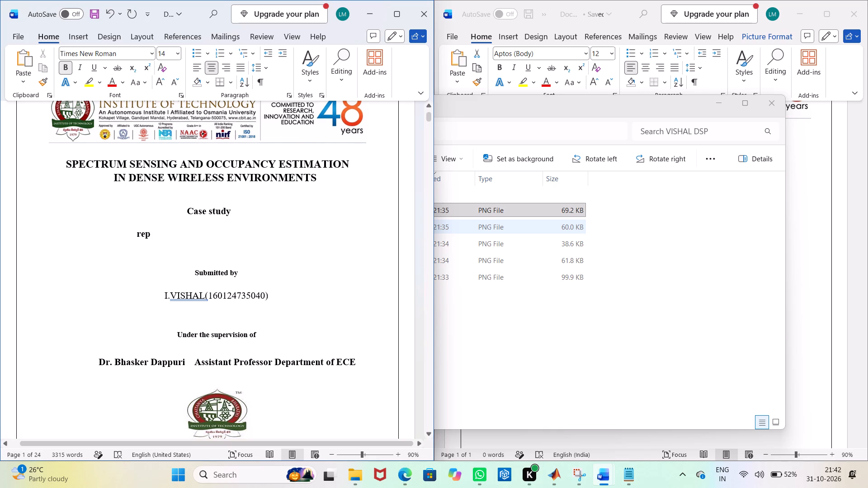
Replace the split "Case study" and "rep" lines on the cover page with the single line "Case study report".
{"action": "left_click_drag", "start_coordinate": [180, 207], "coordinate": [208, 240]}
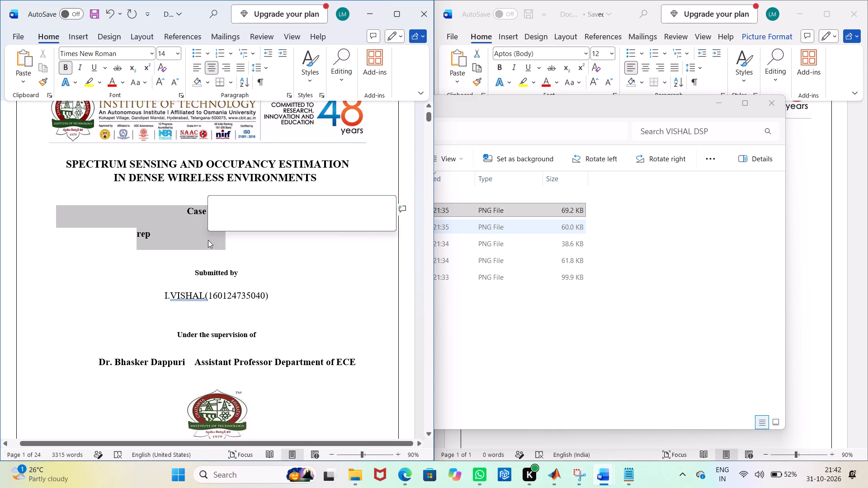
{"action": "key", "text": "BackSpace"}
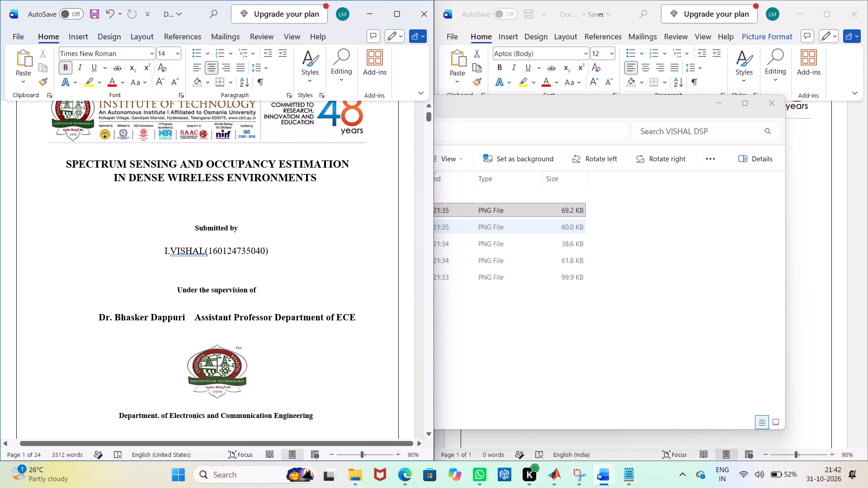
{"action": "type", "text": "ca"}
{"action": "type", "text": "se study"}
{"action": "key", "text": "space"}
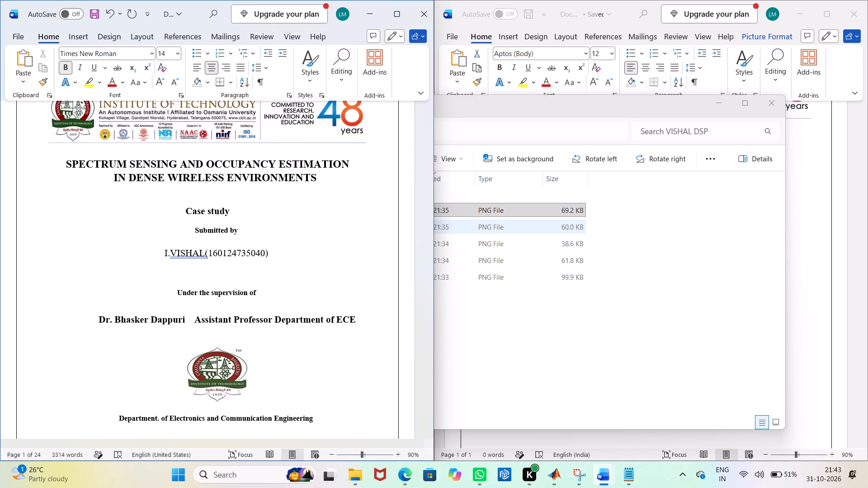
{"action": "type", "text": "re"}
{"action": "type", "text": "port"}
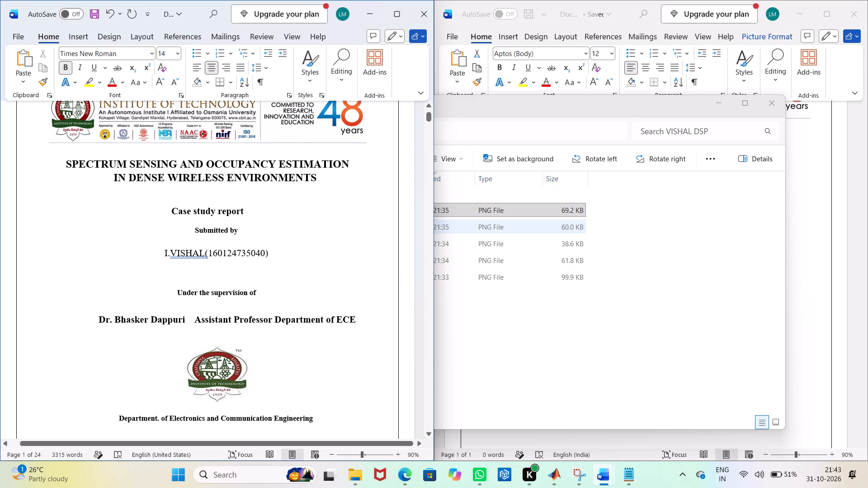
Insert seven leading spaces before "Case study report" on the cover page.
{"action": "left_click", "coordinate": [164, 208]}
{"action": "key", "text": "n"}
{"action": "key", "text": "BackSpace"}
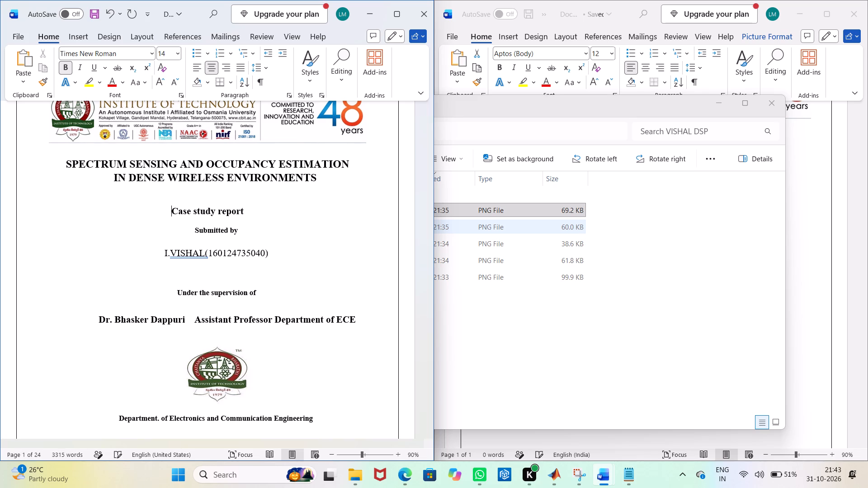
{"action": "key", "text": "space"}
{"action": "key", "text": "space"}
{"action": "key", "text": "space"}
{"action": "key", "text": "space"}
{"action": "key", "text": "space"}
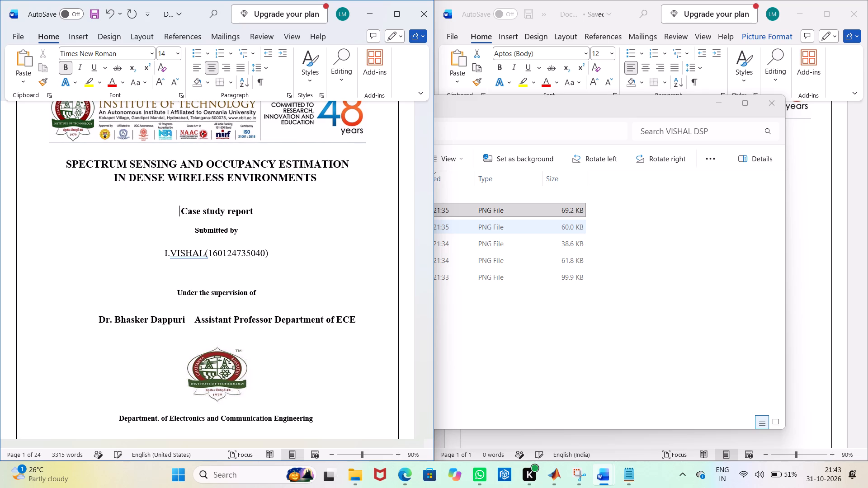
{"action": "key", "text": "space"}
{"action": "key", "text": "space"}
Delete two characters from the blank gap between "Station: Hyderabad" and "Signature of the candidates" on the Declaration page.
{"action": "scroll", "coordinate": [287, 218], "scroll_direction": "down", "scroll_amount": 2}
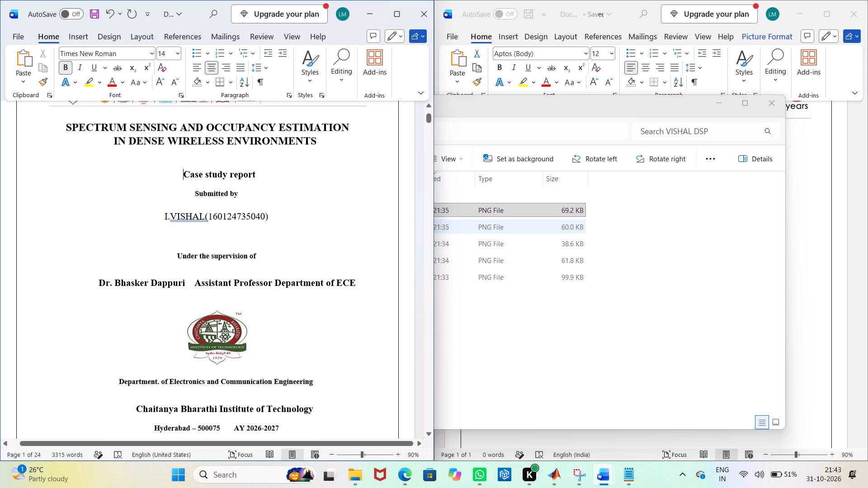
{"action": "scroll", "coordinate": [287, 217], "scroll_direction": "down", "scroll_amount": 2}
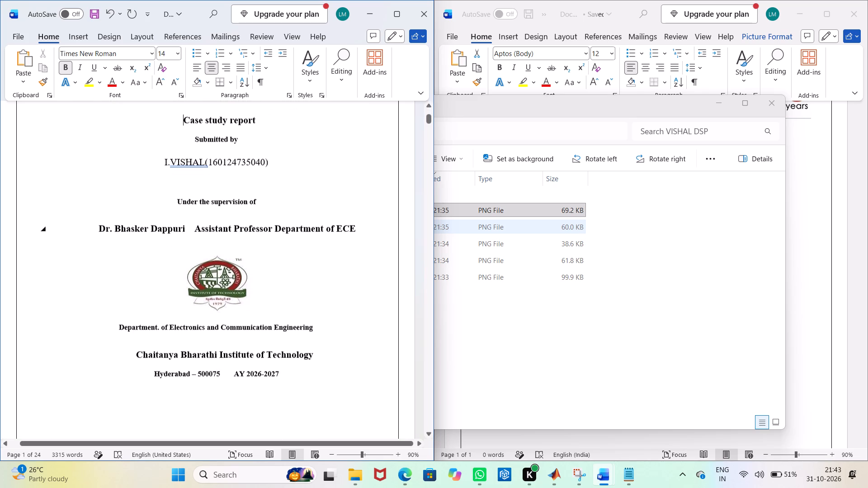
{"action": "scroll", "coordinate": [287, 217], "scroll_direction": "down", "scroll_amount": 1}
{"action": "scroll", "coordinate": [287, 217], "scroll_direction": "up", "scroll_amount": 9}
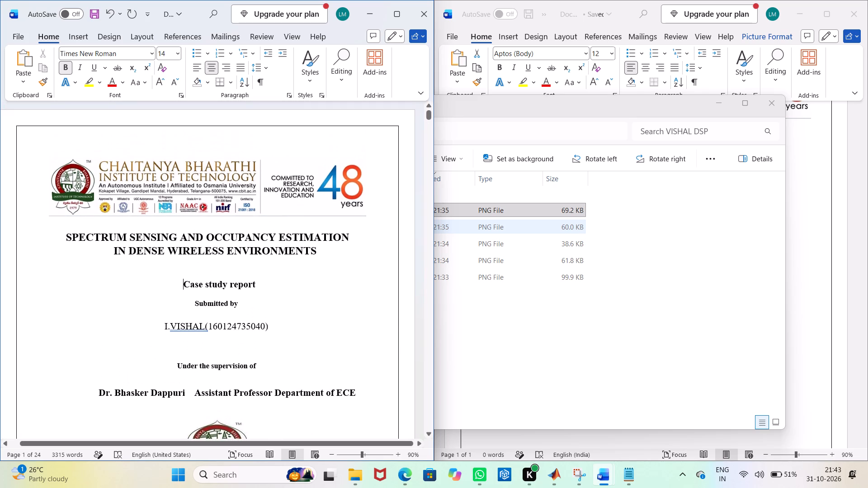
{"action": "scroll", "coordinate": [311, 271], "scroll_direction": "down", "scroll_amount": 3}
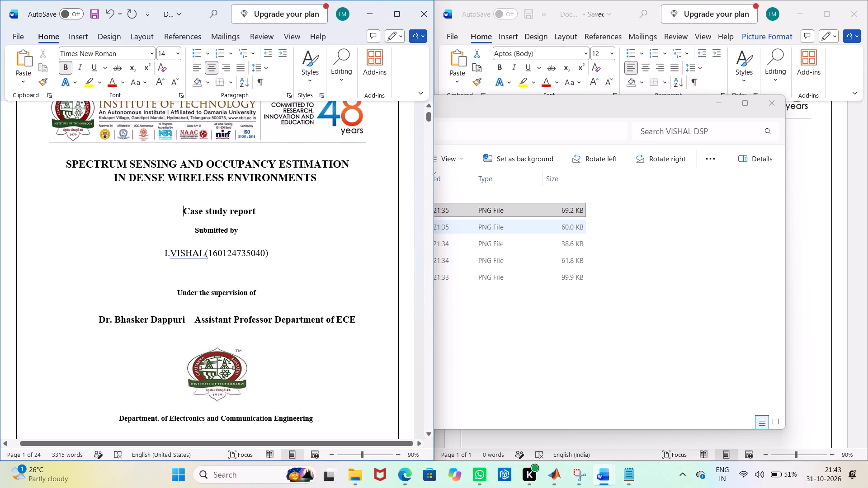
{"action": "scroll", "coordinate": [308, 234], "scroll_direction": "down", "scroll_amount": 9}
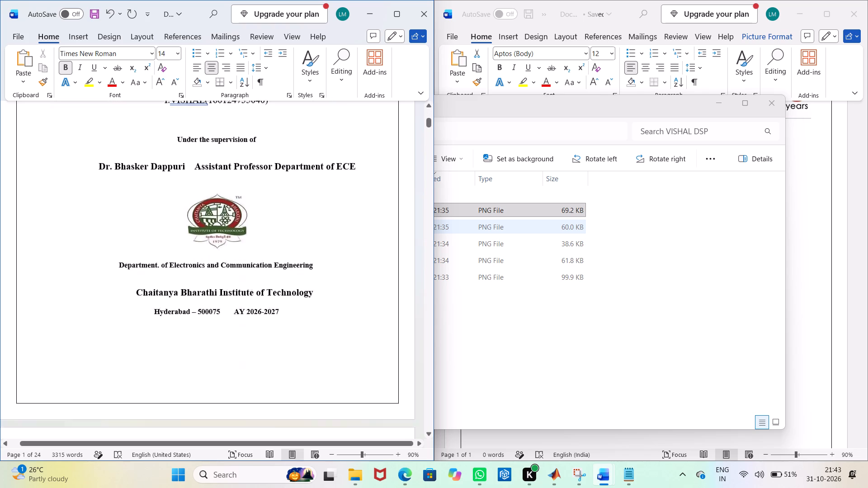
{"action": "scroll", "coordinate": [308, 234], "scroll_direction": "down", "scroll_amount": 12}
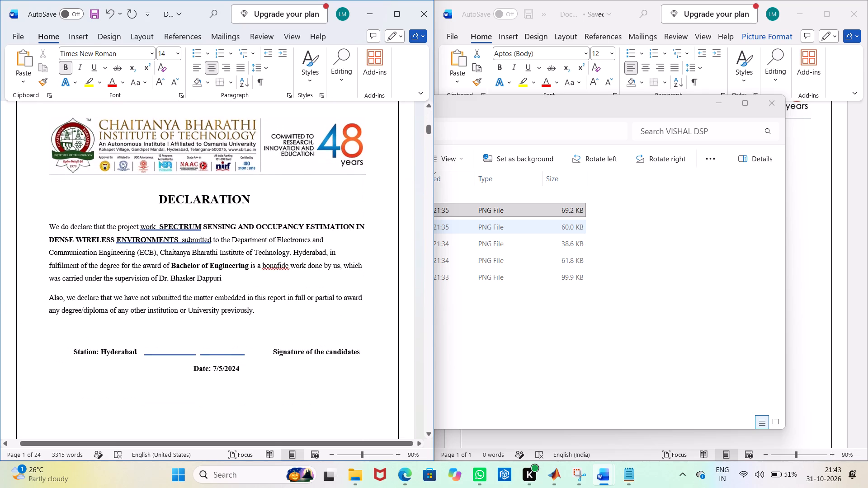
{"action": "scroll", "coordinate": [308, 234], "scroll_direction": "down", "scroll_amount": 2}
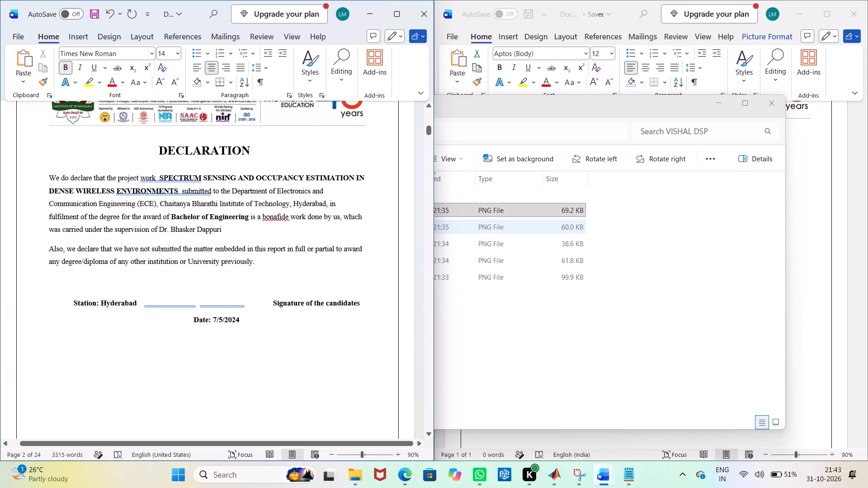
{"action": "left_click", "coordinate": [249, 306]}
{"action": "left_click", "coordinate": [249, 306]}
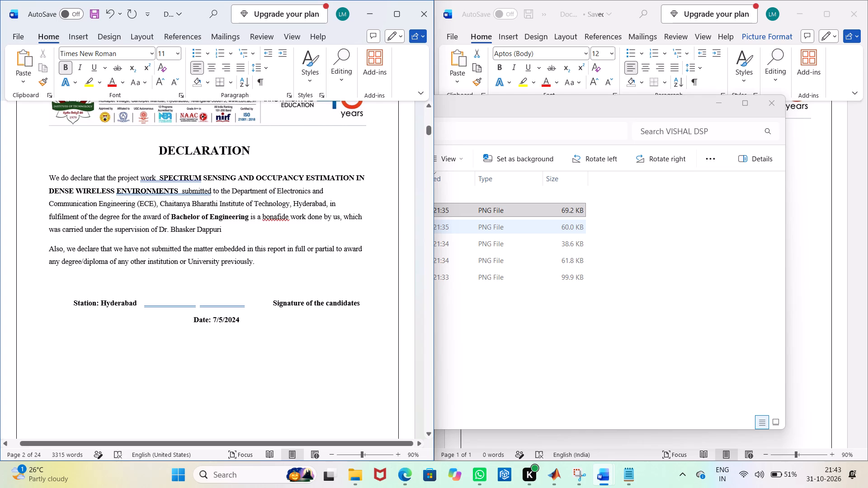
{"action": "key", "text": "BackSpace"}
{"action": "key", "text": "BackSpace"}
Insert two spaces between the student's name and the bracketed roll number on the cover page.
{"action": "scroll", "coordinate": [179, 258], "scroll_direction": "up", "scroll_amount": 18}
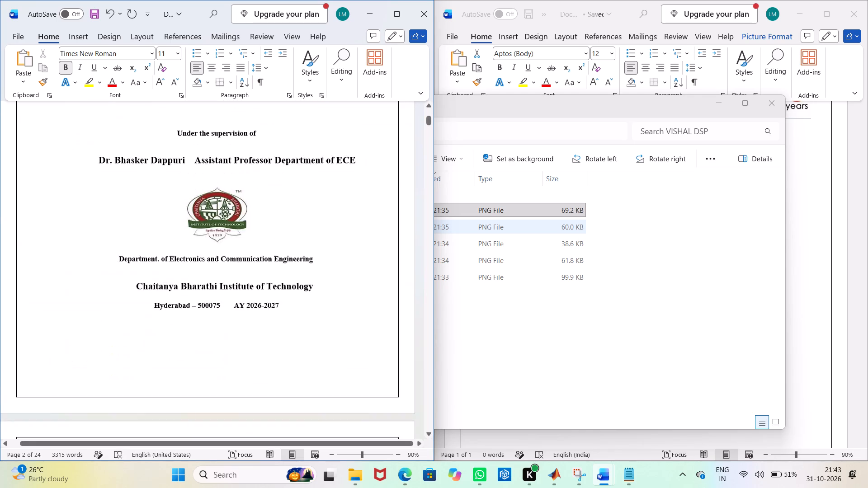
{"action": "scroll", "coordinate": [175, 203], "scroll_direction": "up", "scroll_amount": 6}
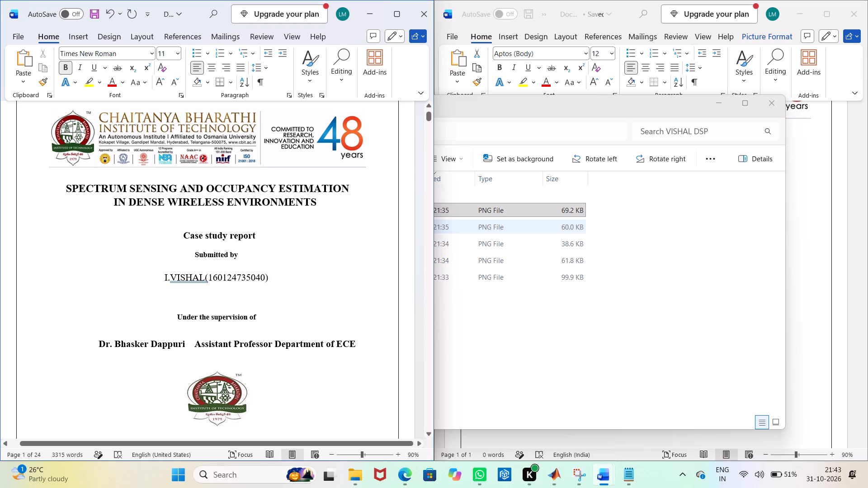
{"action": "left_click", "coordinate": [202, 276]}
{"action": "key", "text": "space"}
{"action": "key", "text": "space"}
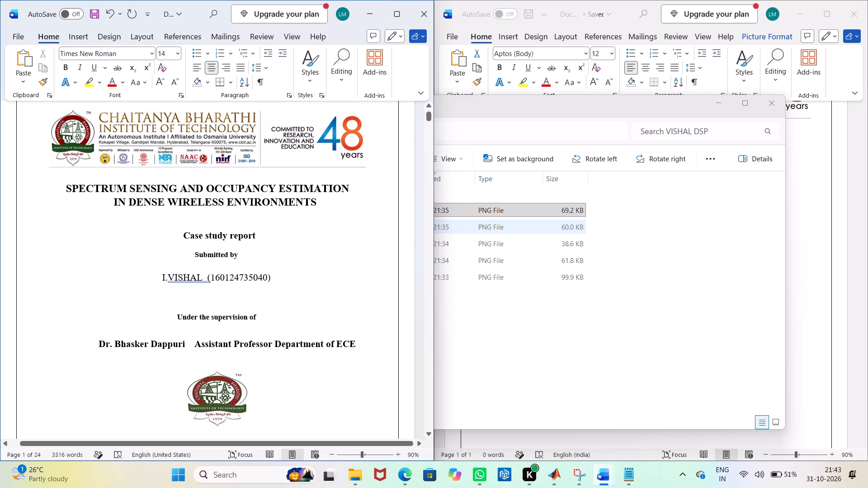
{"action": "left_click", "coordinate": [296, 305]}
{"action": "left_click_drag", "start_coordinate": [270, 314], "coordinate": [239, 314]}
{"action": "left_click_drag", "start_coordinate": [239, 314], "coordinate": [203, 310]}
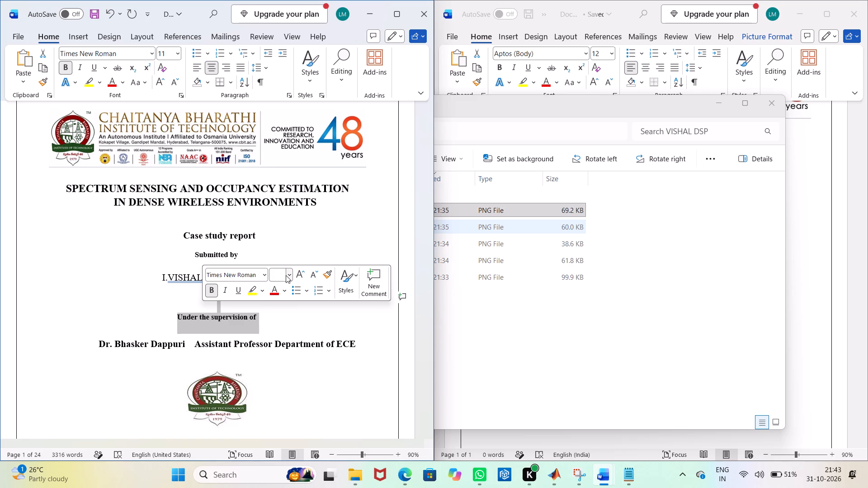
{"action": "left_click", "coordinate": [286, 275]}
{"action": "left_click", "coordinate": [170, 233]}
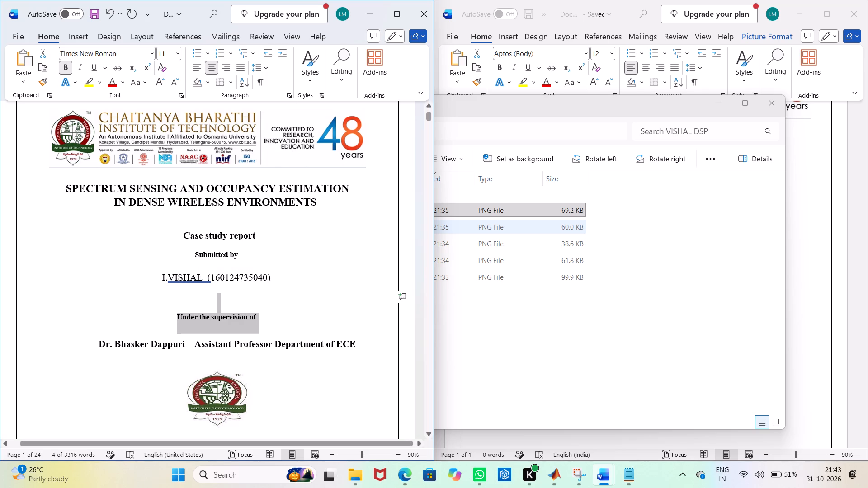
Set the font of the entire document to Times New Roman.
{"action": "key", "text": "ctrl+a"}
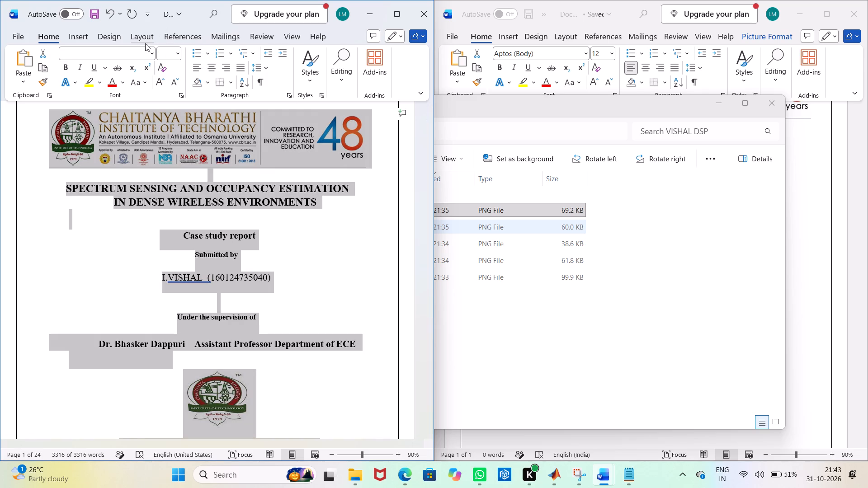
{"action": "left_click", "coordinate": [151, 51]}
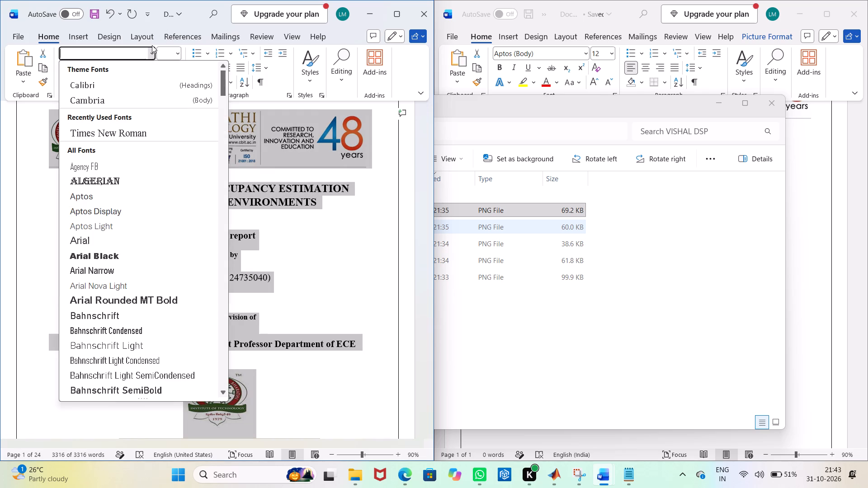
{"action": "left_click", "coordinate": [136, 129]}
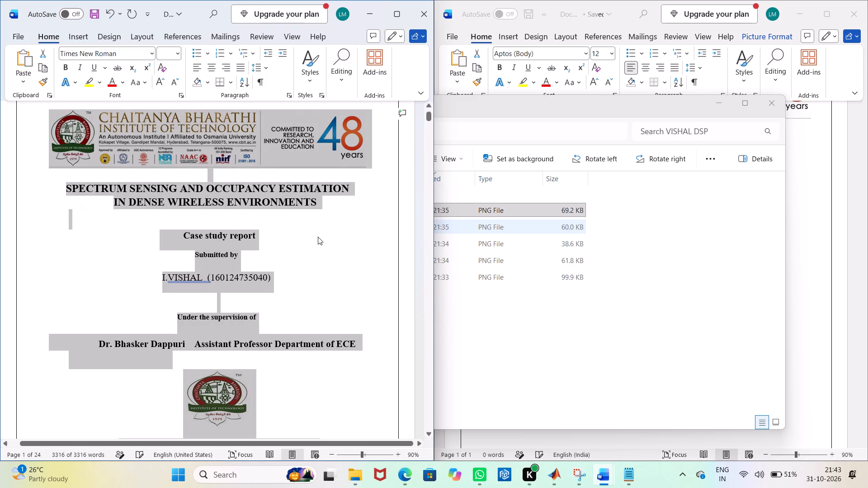
{"action": "left_click", "coordinate": [320, 243]}
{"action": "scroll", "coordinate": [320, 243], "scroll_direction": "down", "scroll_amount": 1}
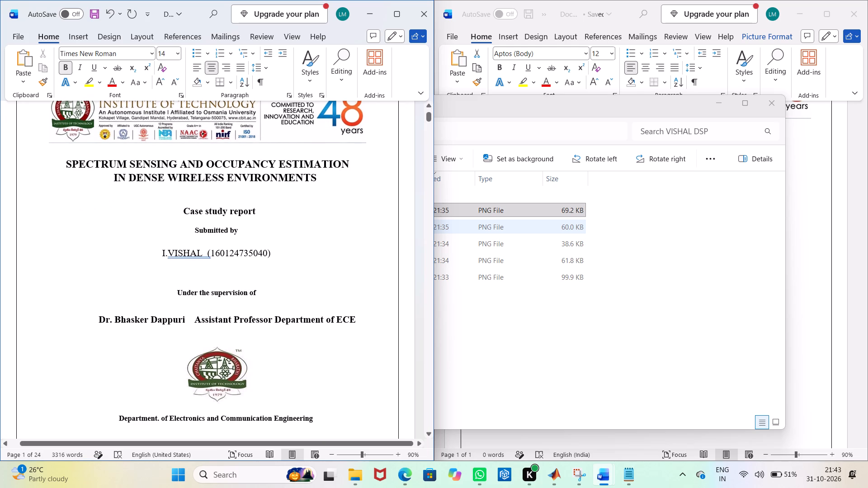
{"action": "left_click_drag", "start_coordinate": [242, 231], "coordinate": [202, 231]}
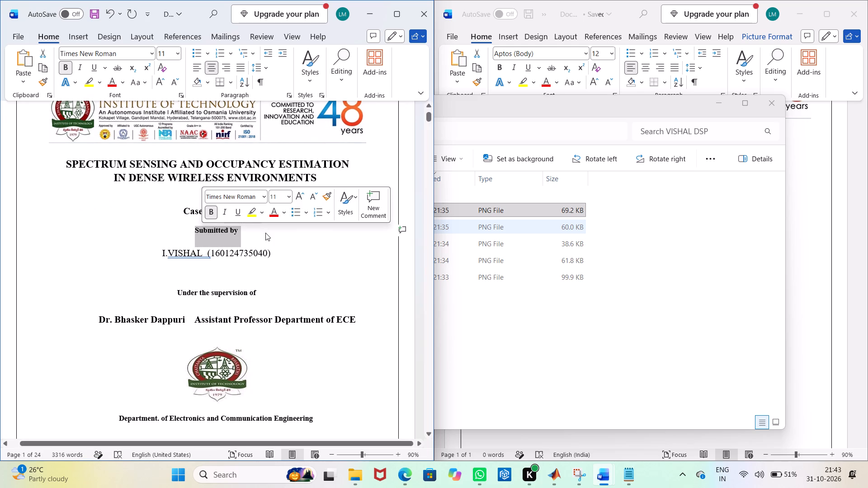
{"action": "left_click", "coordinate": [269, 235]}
Set the font size of the Declaration page's body paragraphs to 12.
{"action": "scroll", "coordinate": [265, 280], "scroll_direction": "down", "scroll_amount": 10}
{"action": "scroll", "coordinate": [265, 280], "scroll_direction": "down", "scroll_amount": 12}
{"action": "scroll", "coordinate": [265, 280], "scroll_direction": "up", "scroll_amount": 4}
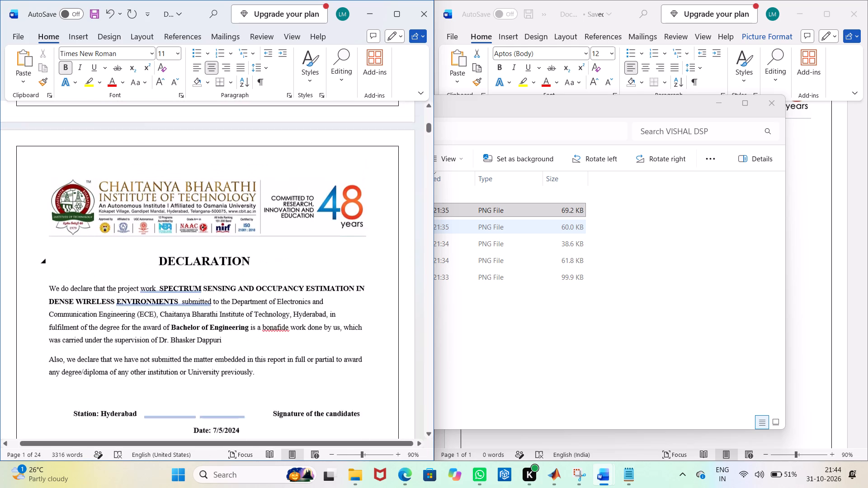
{"action": "left_click_drag", "start_coordinate": [45, 296], "coordinate": [254, 396]}
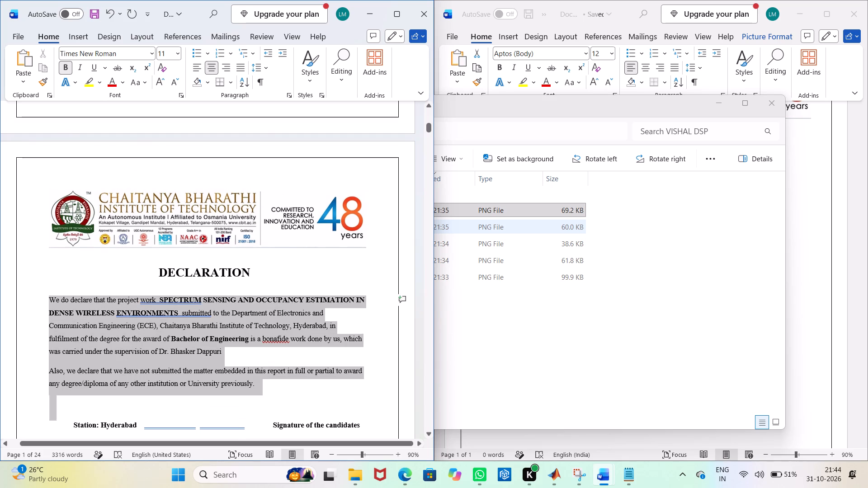
{"action": "left_click_drag", "start_coordinate": [254, 396], "coordinate": [253, 396]}
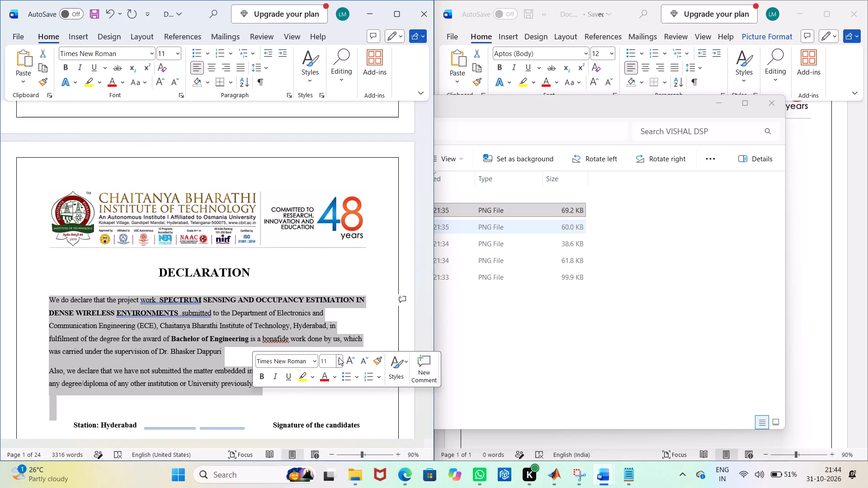
{"action": "left_click", "coordinate": [339, 357]}
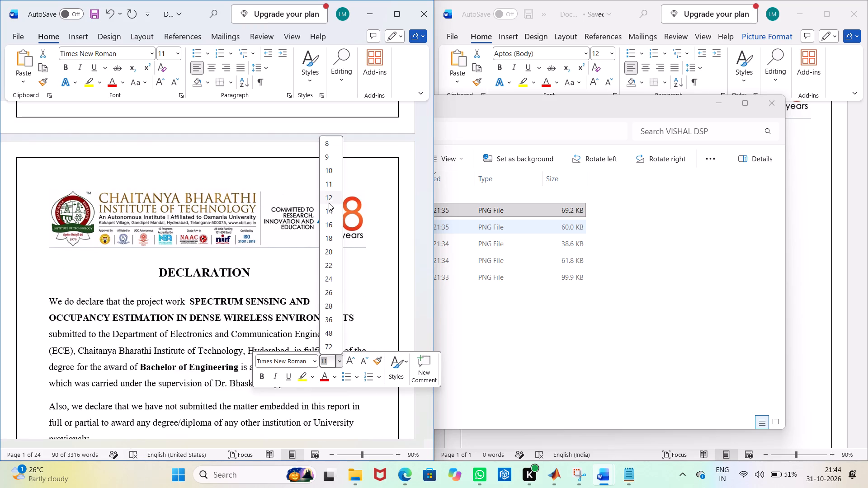
{"action": "left_click", "coordinate": [329, 203]}
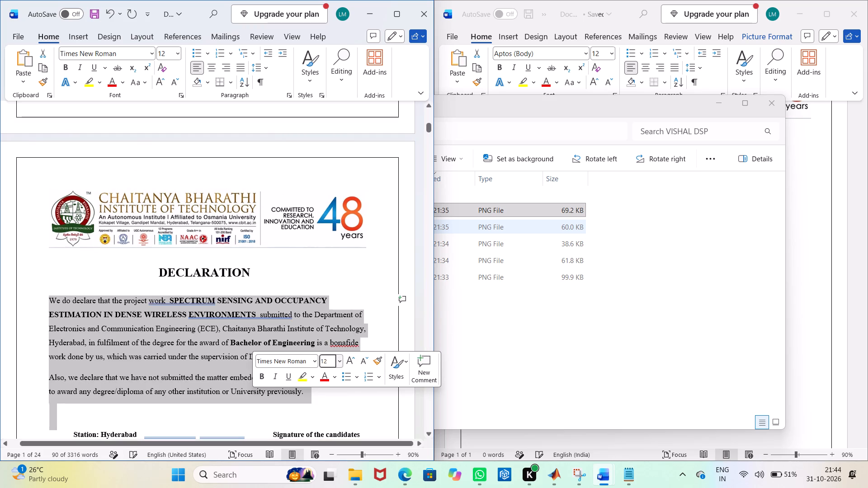
{"action": "left_click", "coordinate": [322, 266]}
Justify the body paragraphs on the Declaration page.
{"action": "scroll", "coordinate": [320, 267], "scroll_direction": "down", "scroll_amount": 1}
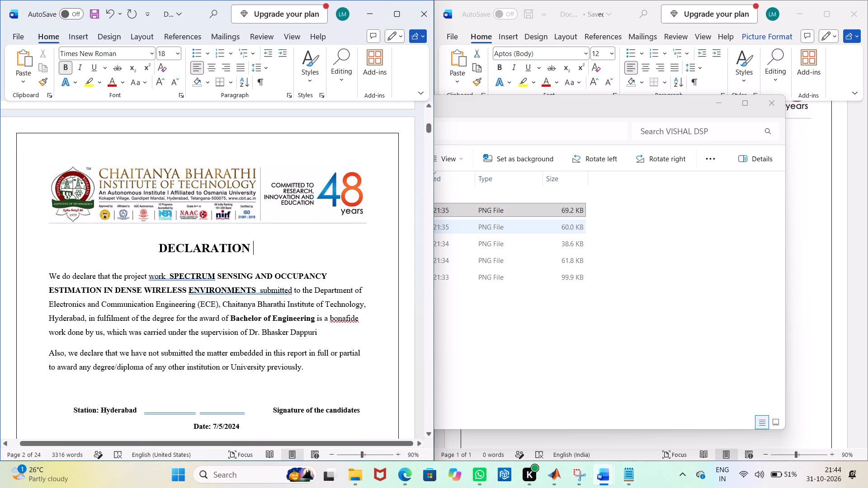
{"action": "left_click_drag", "start_coordinate": [44, 270], "coordinate": [307, 369]}
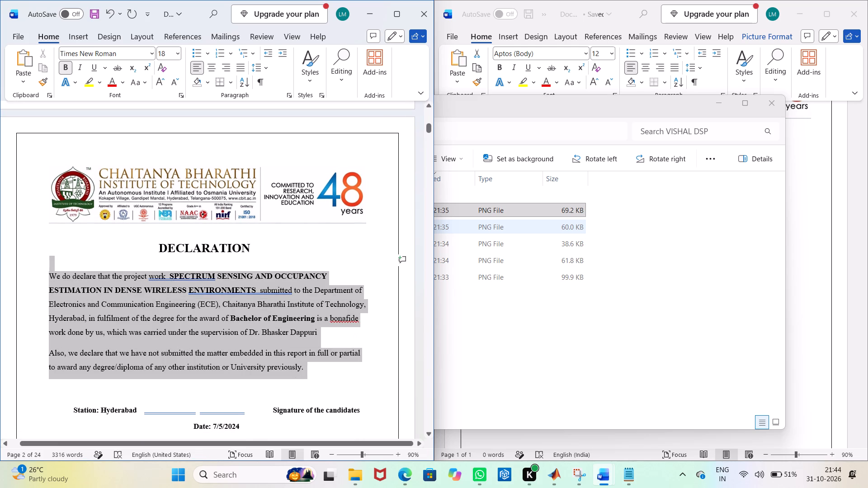
{"action": "left_click_drag", "start_coordinate": [307, 369], "coordinate": [305, 369]}
{"action": "left_click", "coordinate": [213, 64]}
{"action": "left_click", "coordinate": [196, 67]}
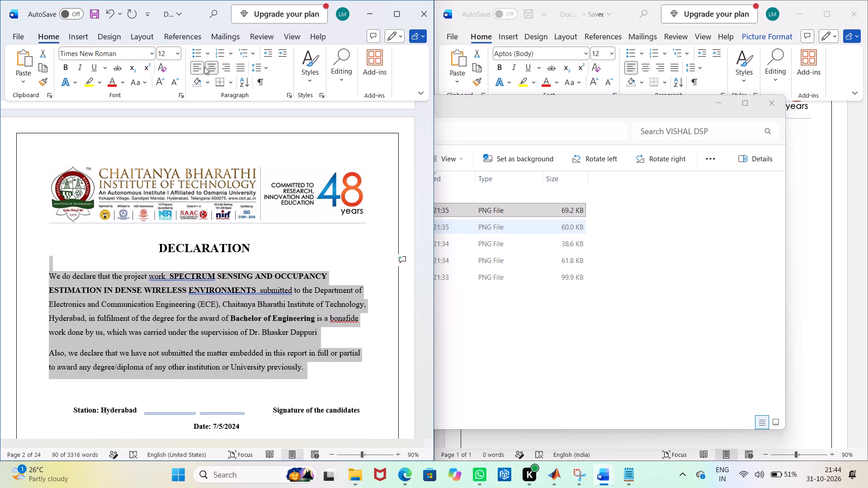
{"action": "left_click", "coordinate": [242, 68]}
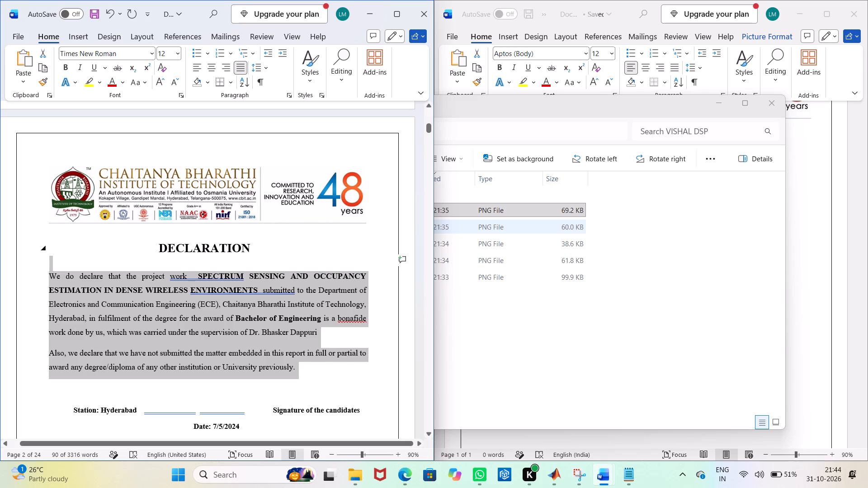
{"action": "left_click", "coordinate": [330, 239]}
Replace two characters in the gap before "Signature of the candidates" on the Declaration page with seventeen spaces.
{"action": "scroll", "coordinate": [322, 249], "scroll_direction": "down", "scroll_amount": 16}
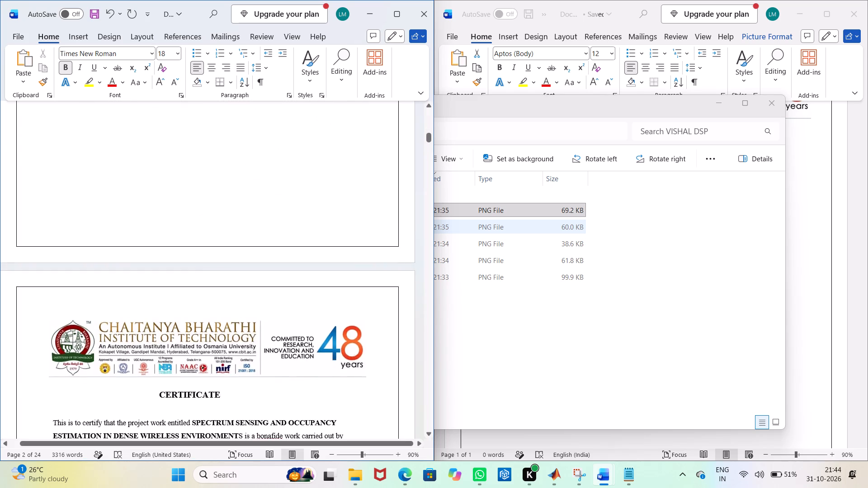
{"action": "scroll", "coordinate": [315, 230], "scroll_direction": "up", "scroll_amount": 5}
{"action": "left_click", "coordinate": [250, 148]}
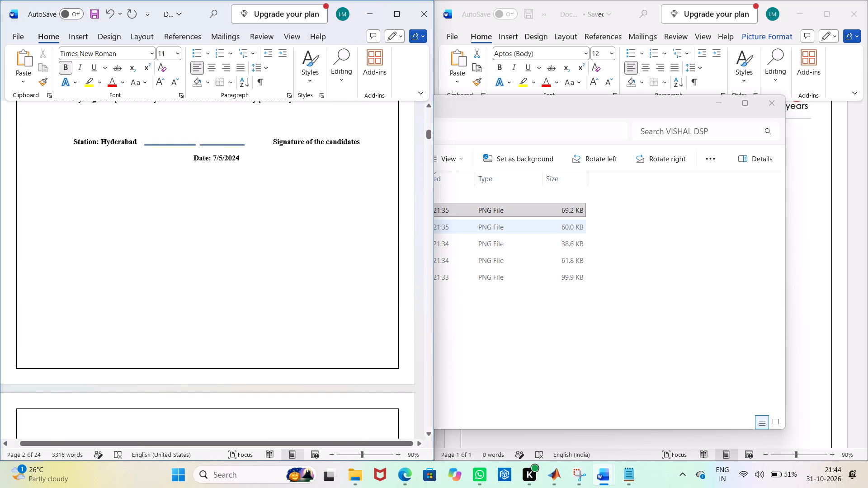
{"action": "key", "text": "BackSpace"}
{"action": "key", "text": "BackSpace"}
{"action": "key", "text": "space"}
{"action": "key", "text": "space"}
{"action": "key", "text": "space"}
{"action": "key", "text": "space"}
{"action": "key", "text": "space"}
{"action": "key", "text": "space"}
{"action": "key", "text": "space"}
{"action": "key", "text": "space"}
{"action": "key", "text": "space"}
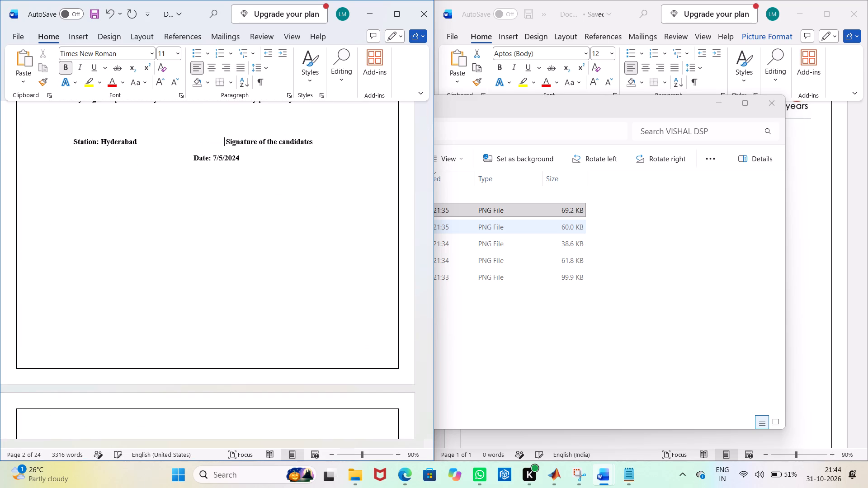
{"action": "key", "text": "space"}
{"action": "key", "text": "space"}
{"action": "key", "text": "space"}
{"action": "key", "text": "space"}
{"action": "key", "text": "space"}
{"action": "key", "text": "space"}
{"action": "key", "text": "space"}
{"action": "key", "text": "space"}
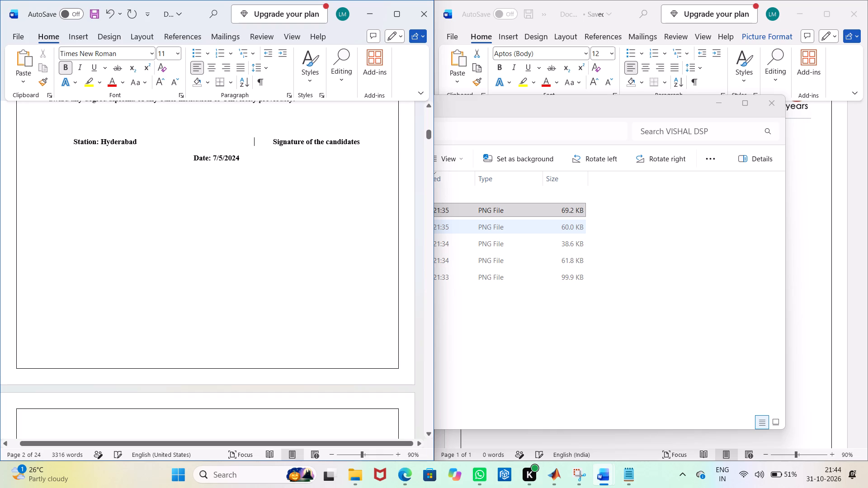
Change "Signature of the candidates" to "Signature of the candidate" on the Declaration page.
{"action": "left_click", "coordinate": [362, 145]}
{"action": "key", "text": "BackSpace"}
{"action": "key", "text": "BackSpace"}
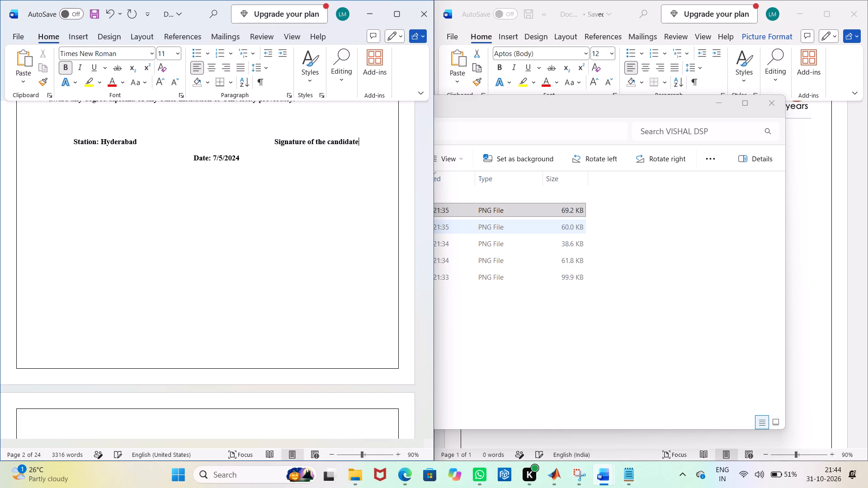
Move "Date: 7/5/2024" beneath "Station: Hyderabad" by replacing the wide gap before it with five spaces.
{"action": "scroll", "coordinate": [295, 223], "scroll_direction": "up", "scroll_amount": 3}
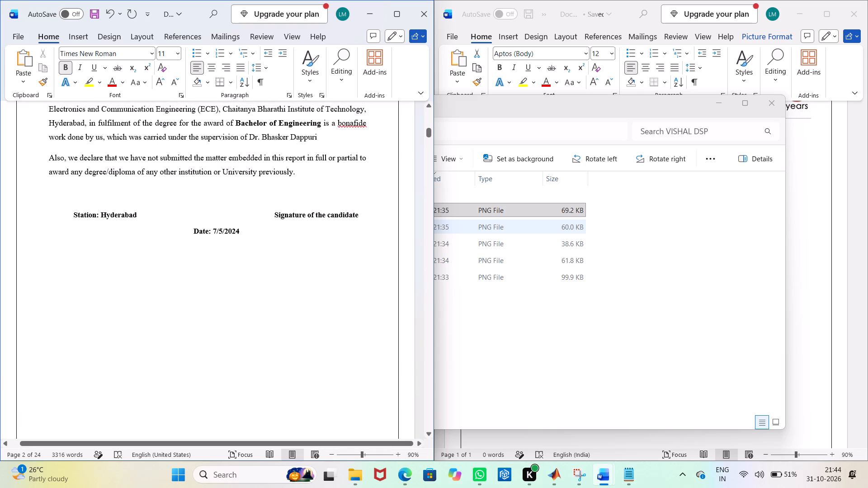
{"action": "left_click", "coordinate": [188, 230]}
{"action": "key", "text": "BackSpace"}
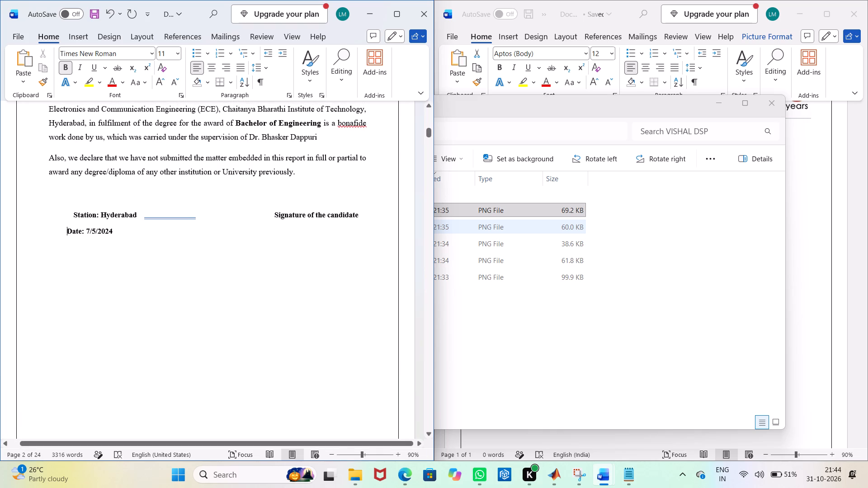
{"action": "key", "text": "space"}
{"action": "key", "text": "space"}
{"action": "key", "text": "space"}
{"action": "key", "text": "space"}
{"action": "key", "text": "space"}
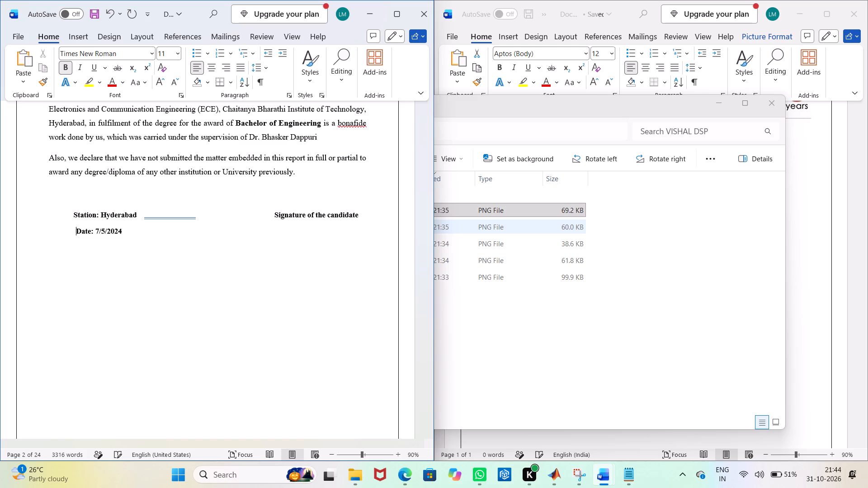
Delete one character from the gap between "Station: Hyderabad" and "Signature of the candidate".
{"action": "left_click", "coordinate": [203, 223]}
{"action": "key", "text": "BackSpace"}
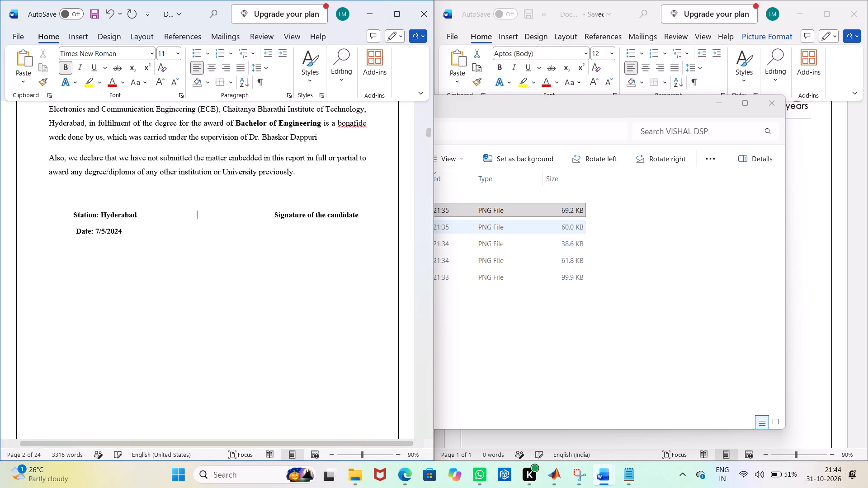
Remove the indent before "Station: Hyderabad" on the Declaration page to bring it closer to the text margin.
{"action": "scroll", "coordinate": [203, 223], "scroll_direction": "up", "scroll_amount": 8}
{"action": "scroll", "coordinate": [203, 223], "scroll_direction": "down", "scroll_amount": 1}
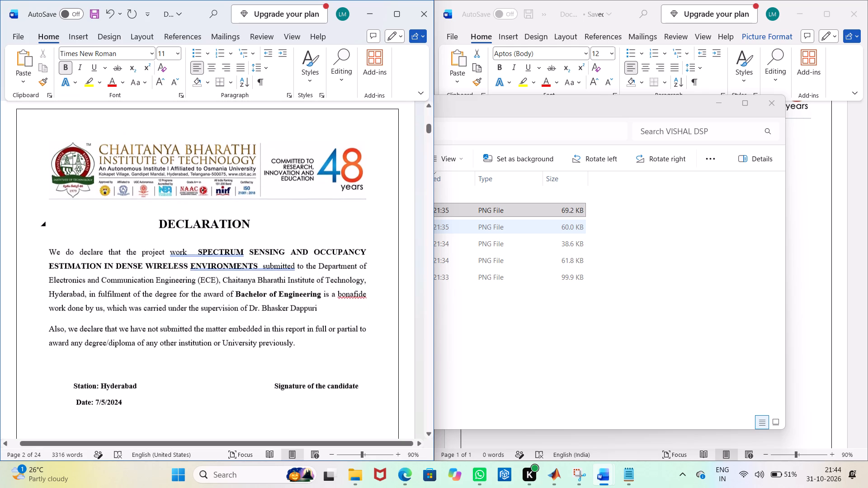
{"action": "scroll", "coordinate": [203, 223], "scroll_direction": "down", "scroll_amount": 12}
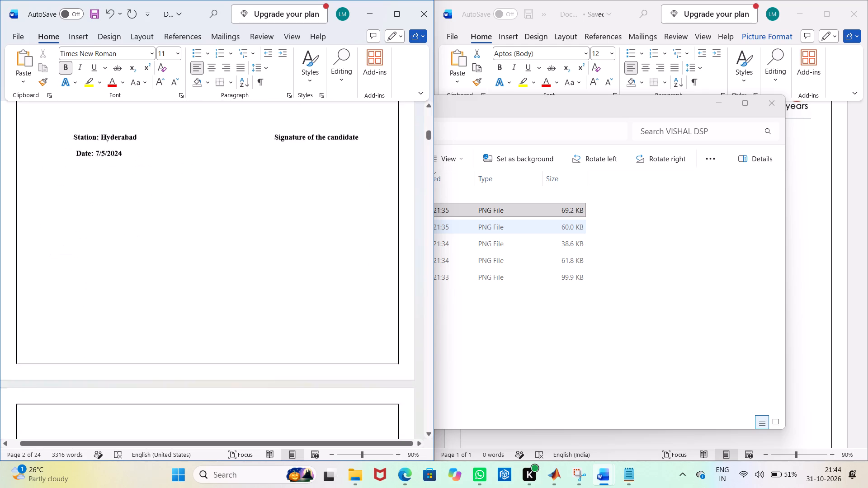
{"action": "scroll", "coordinate": [203, 223], "scroll_direction": "down", "scroll_amount": 5}
{"action": "scroll", "coordinate": [203, 223], "scroll_direction": "up", "scroll_amount": 10}
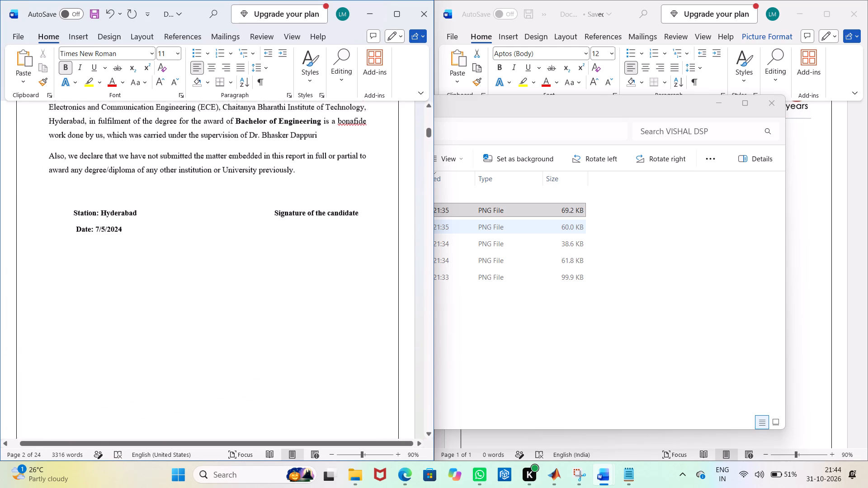
{"action": "left_click", "coordinate": [69, 216]}
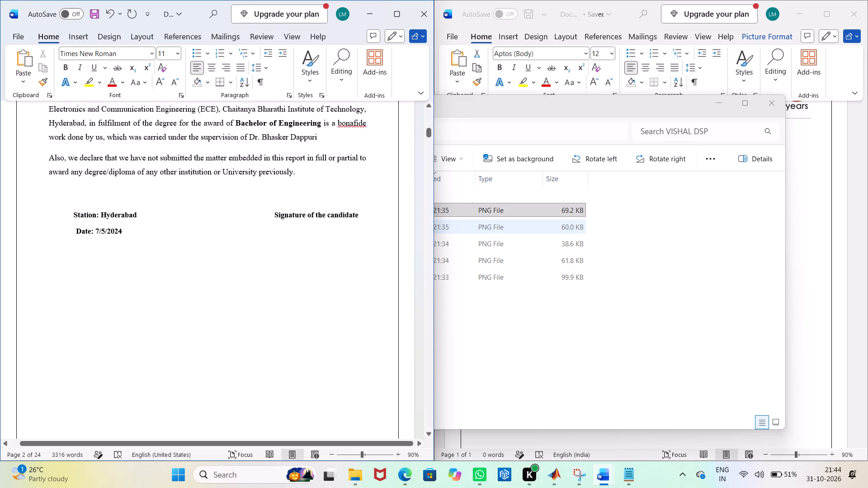
{"action": "key", "text": "BackSpace"}
Reduce the spacing before "Date: 7/5/2024" and leave one blank line between it and the station line.
{"action": "left_click", "coordinate": [70, 231]}
{"action": "key", "text": "BackSpace"}
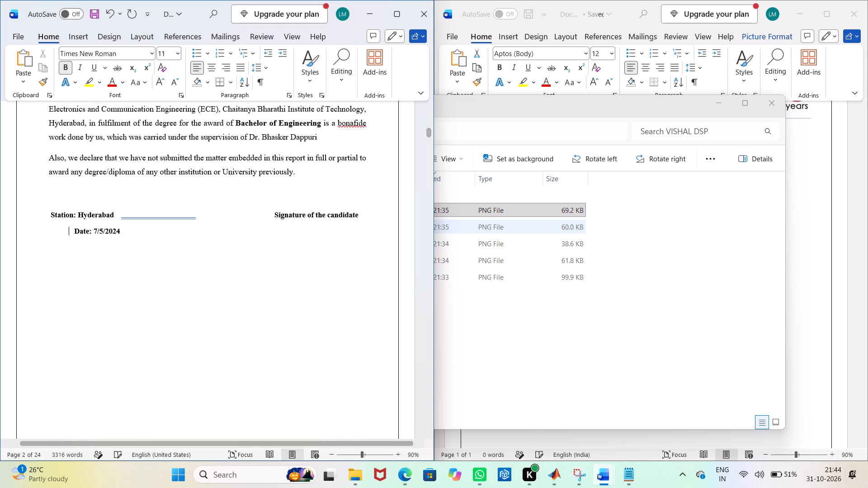
{"action": "key", "text": "BackSpace"}
{"action": "key", "text": "BackSpace"}
{"action": "key", "text": "BackSpace"}
{"action": "key", "text": "BackSpace"}
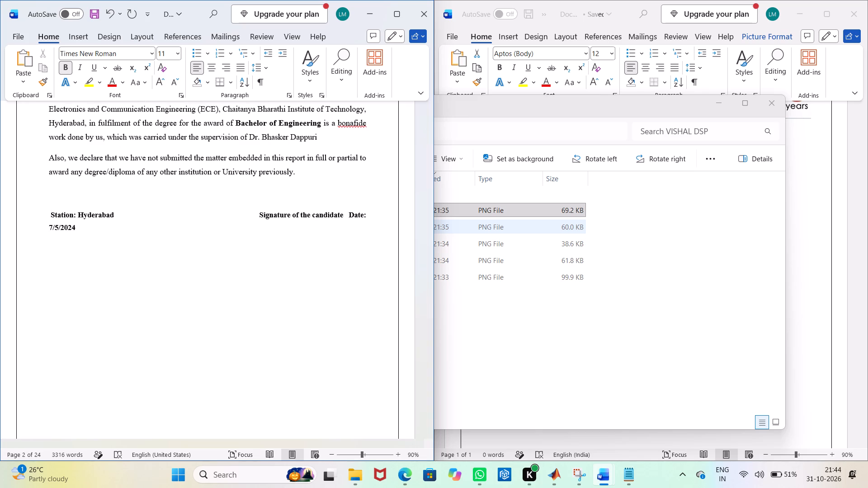
{"action": "key", "text": "Return"}
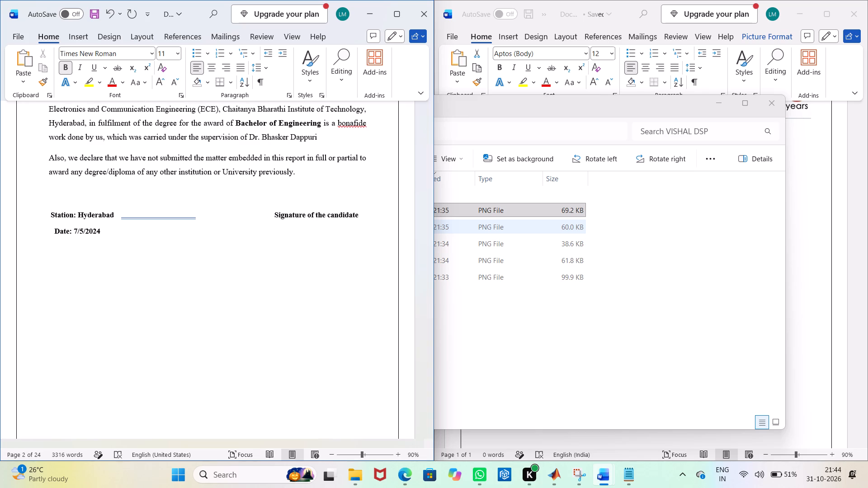
{"action": "key", "text": "Return"}
Justify the two body paragraphs on the Certificate page.
{"action": "scroll", "coordinate": [187, 241], "scroll_direction": "up", "scroll_amount": 9}
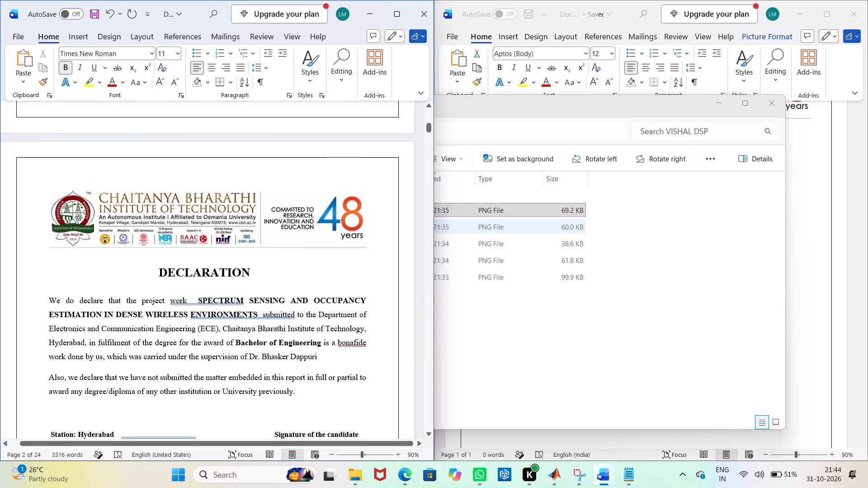
{"action": "scroll", "coordinate": [188, 241], "scroll_direction": "down", "scroll_amount": 20}
{"action": "scroll", "coordinate": [188, 241], "scroll_direction": "down", "scroll_amount": 6}
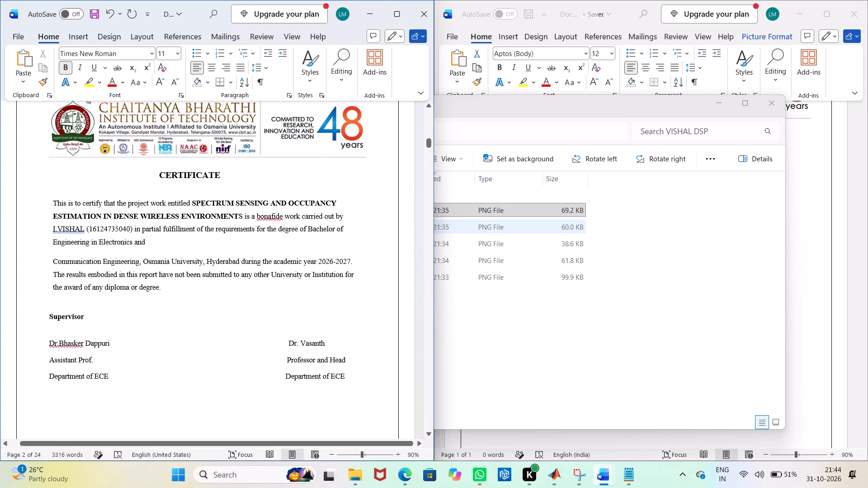
{"action": "left_click_drag", "start_coordinate": [50, 200], "coordinate": [132, 250]}
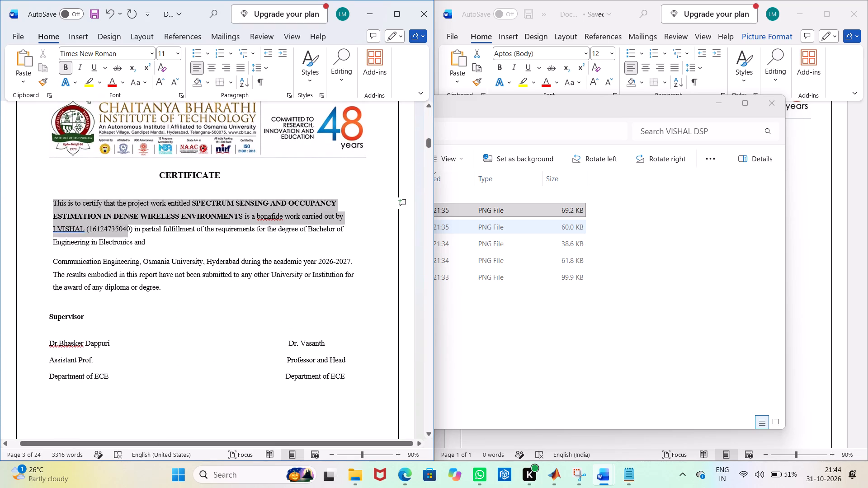
{"action": "left_click_drag", "start_coordinate": [132, 250], "coordinate": [163, 291]}
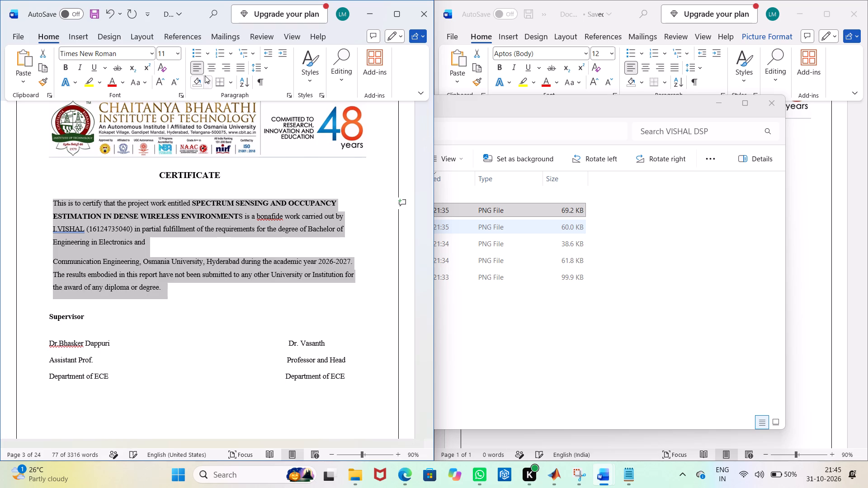
{"action": "left_click", "coordinate": [236, 70]}
{"action": "left_click", "coordinate": [256, 166]}
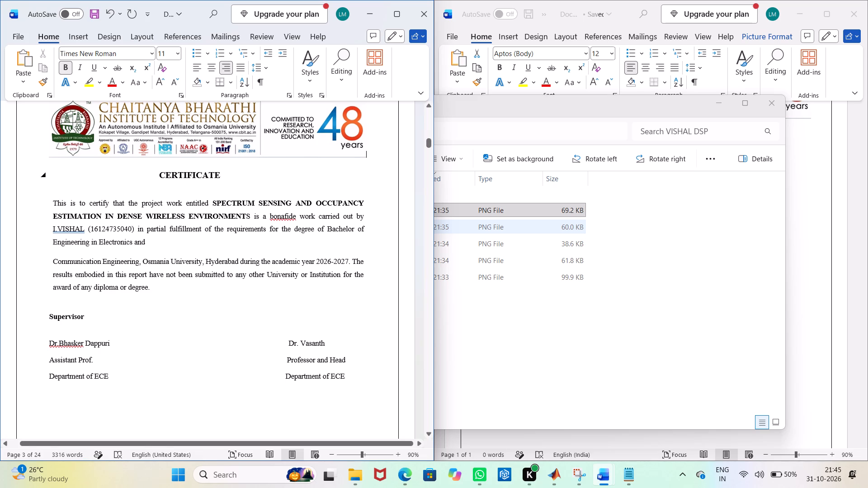
Center the "CERTIFICATE" heading on the Certificate page.
{"action": "left_click_drag", "start_coordinate": [156, 172], "coordinate": [225, 173]}
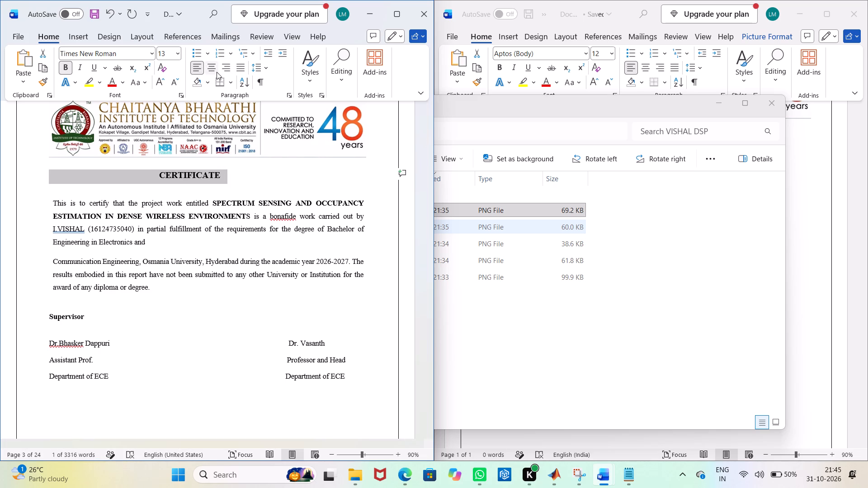
{"action": "left_click", "coordinate": [215, 70]}
{"action": "left_click", "coordinate": [258, 188]}
{"action": "scroll", "coordinate": [241, 171], "scroll_direction": "up", "scroll_amount": 10}
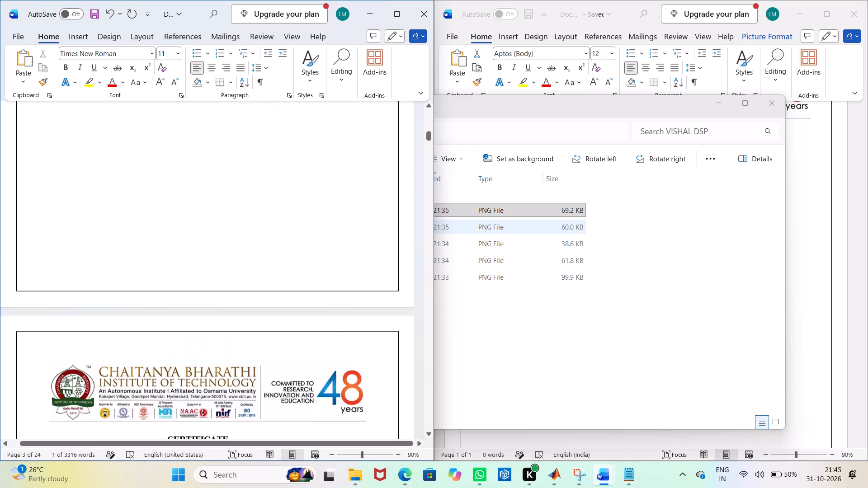
Review the layout of the report's front pages from the Declaration through the Acknowledgement and Abstract to the table of contents.
{"action": "scroll", "coordinate": [241, 171], "scroll_direction": "up", "scroll_amount": 16}
{"action": "scroll", "coordinate": [271, 282], "scroll_direction": "down", "scroll_amount": 5}
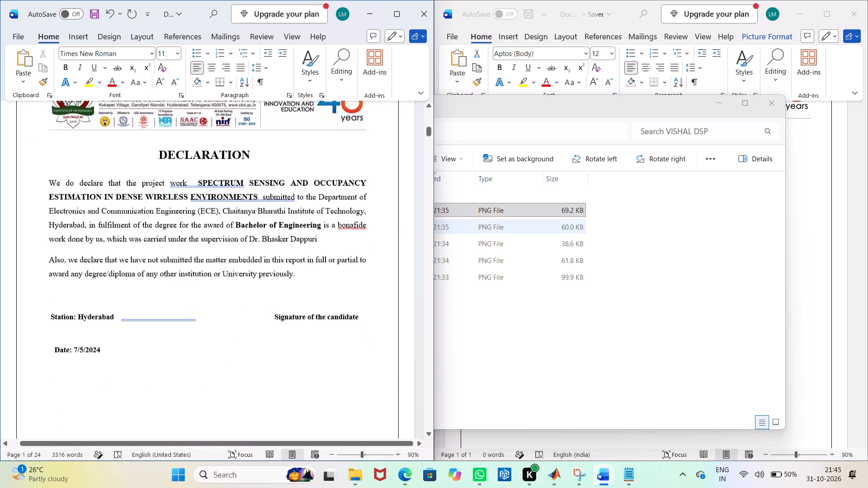
{"action": "scroll", "coordinate": [271, 282], "scroll_direction": "down", "scroll_amount": 20}
{"action": "scroll", "coordinate": [271, 282], "scroll_direction": "down", "scroll_amount": 20}
{"action": "scroll", "coordinate": [271, 282], "scroll_direction": "down", "scroll_amount": 3}
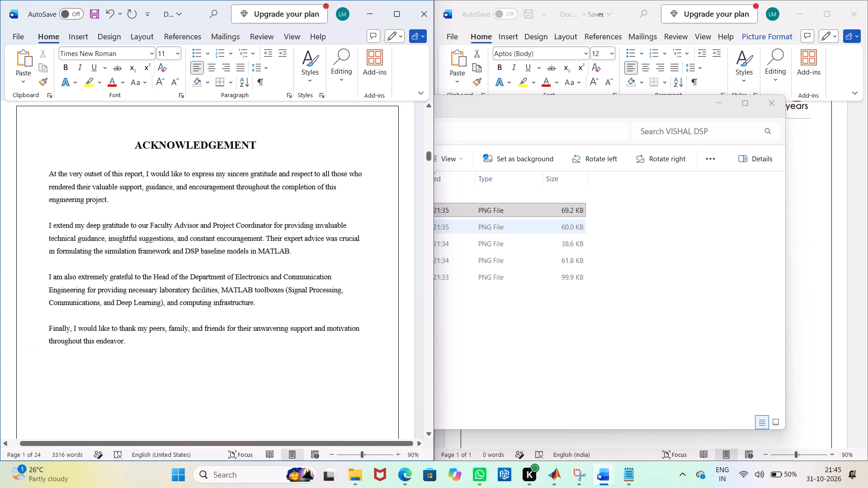
{"action": "scroll", "coordinate": [186, 280], "scroll_direction": "down", "scroll_amount": 20}
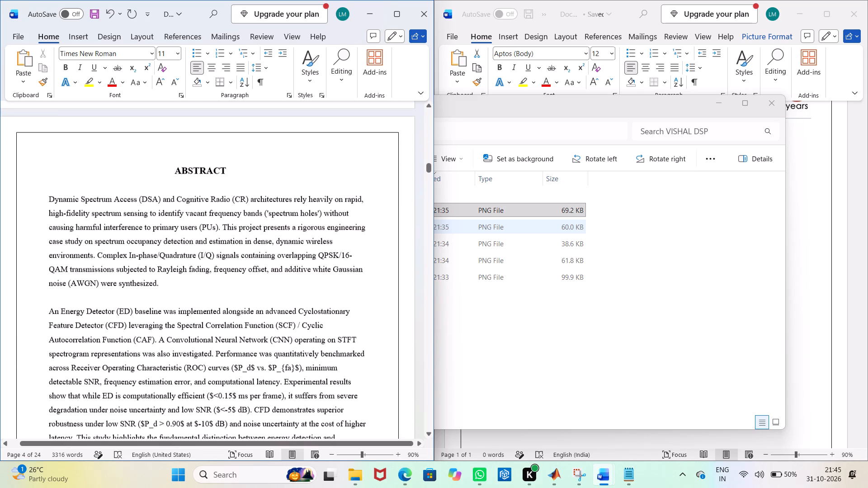
{"action": "scroll", "coordinate": [186, 280], "scroll_direction": "down", "scroll_amount": 13}
{"action": "scroll", "coordinate": [186, 280], "scroll_direction": "up", "scroll_amount": 10}
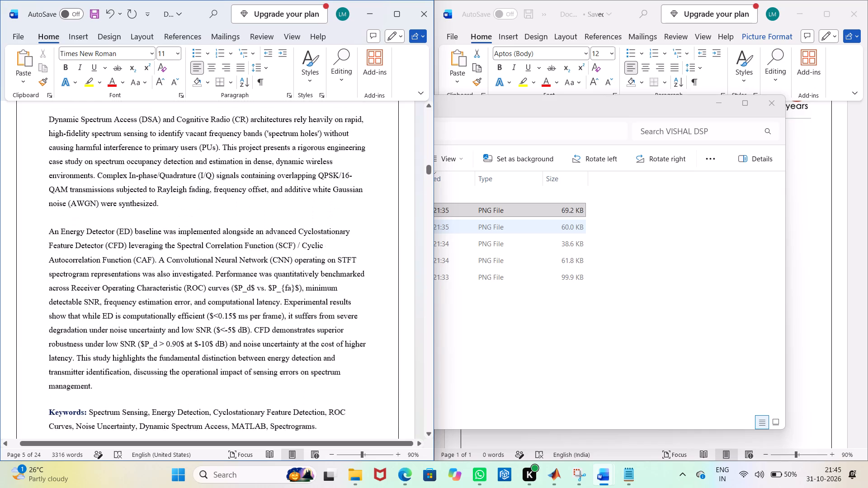
{"action": "scroll", "coordinate": [186, 280], "scroll_direction": "down", "scroll_amount": 20}
{"action": "scroll", "coordinate": [186, 280], "scroll_direction": "down", "scroll_amount": 7}
{"action": "scroll", "coordinate": [186, 280], "scroll_direction": "up", "scroll_amount": 8}
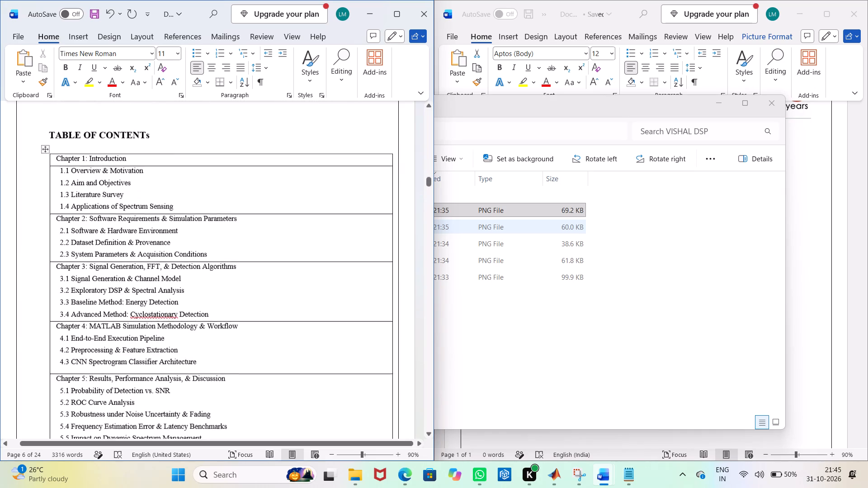
{"action": "scroll", "coordinate": [186, 280], "scroll_direction": "up", "scroll_amount": 8}
{"action": "scroll", "coordinate": [186, 280], "scroll_direction": "down", "scroll_amount": 2}
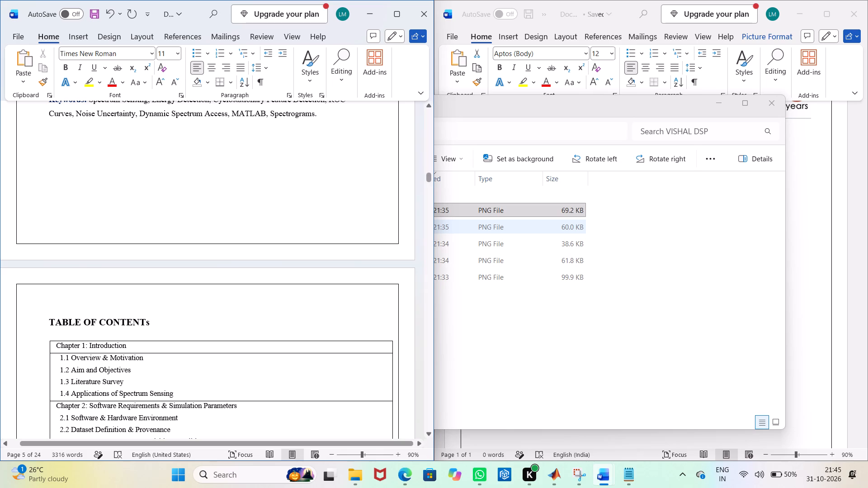
{"action": "scroll", "coordinate": [83, 336], "scroll_direction": "down", "scroll_amount": 5}
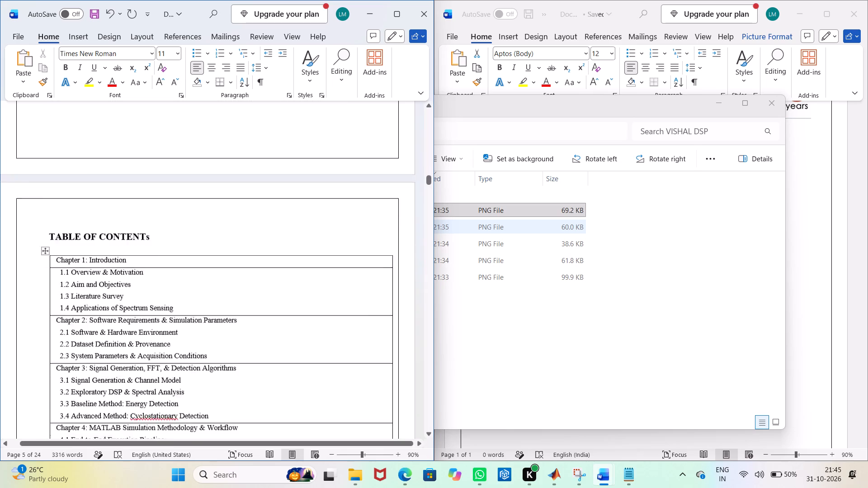
{"action": "scroll", "coordinate": [83, 336], "scroll_direction": "down", "scroll_amount": 2}
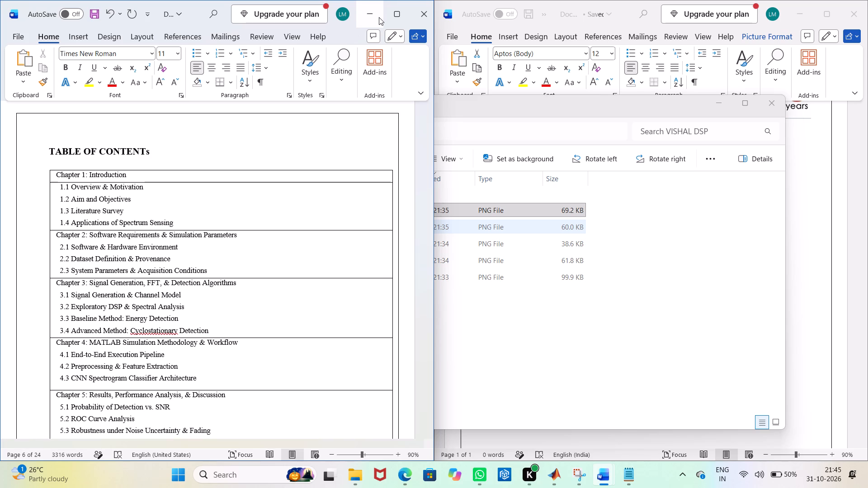
Maximize the report window and set its zoom to 100%.
{"action": "left_click", "coordinate": [388, 10]}
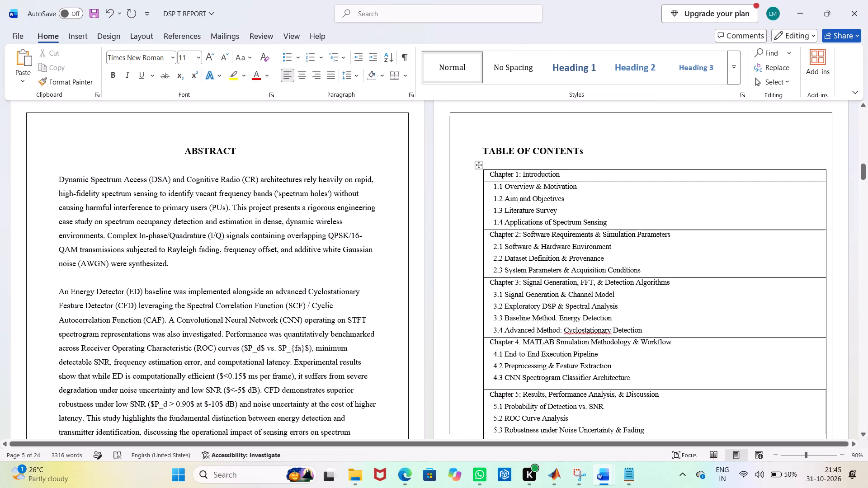
{"action": "left_click", "coordinate": [842, 450]}
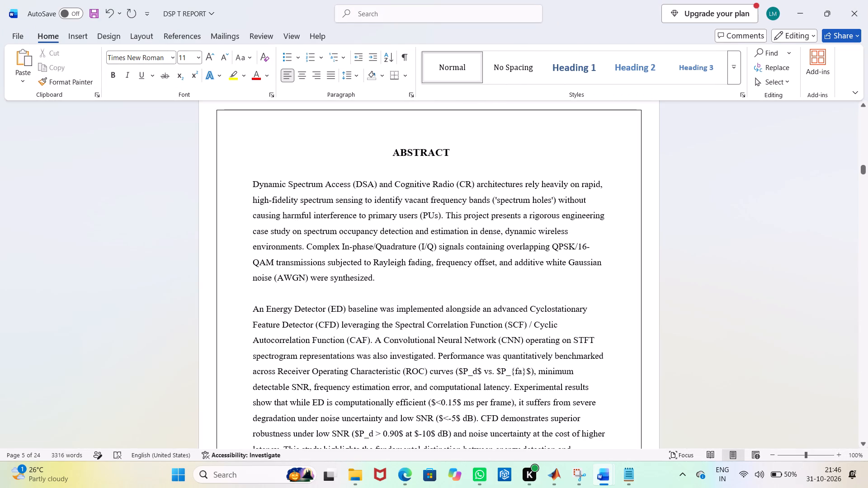
Save the report document.
{"action": "key", "text": "ctrl+s"}
Replace the double space between the student's name and roll number on the cover page with a single space.
{"action": "scroll", "coordinate": [342, 261], "scroll_direction": "up", "scroll_amount": 20}
{"action": "scroll", "coordinate": [342, 261], "scroll_direction": "up", "scroll_amount": 6}
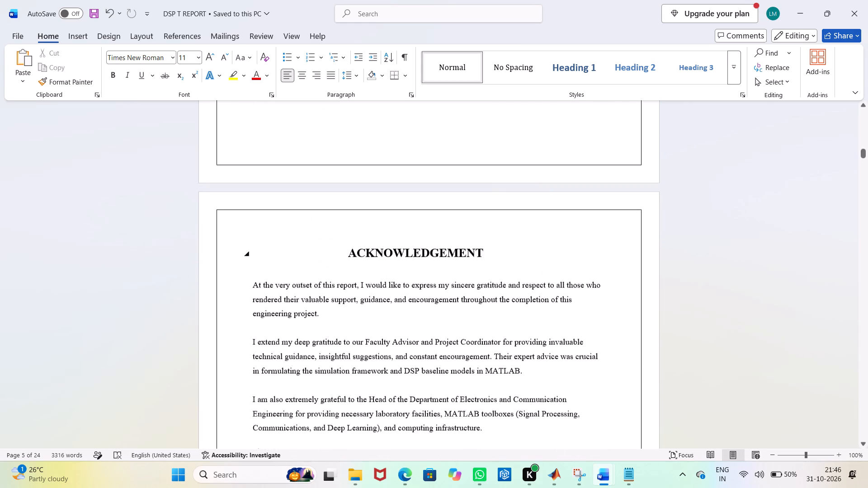
{"action": "scroll", "coordinate": [342, 261], "scroll_direction": "up", "scroll_amount": 5}
{"action": "scroll", "coordinate": [342, 261], "scroll_direction": "up", "scroll_amount": 20}
{"action": "scroll", "coordinate": [342, 261], "scroll_direction": "up", "scroll_amount": 13}
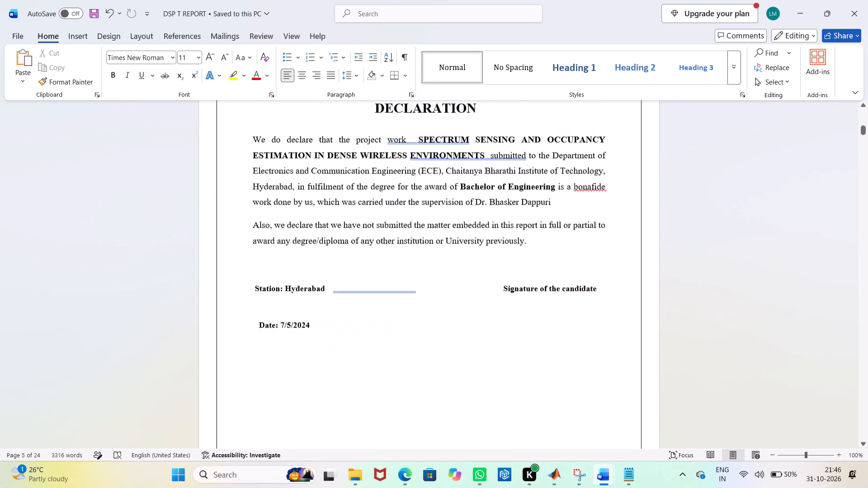
{"action": "scroll", "coordinate": [342, 261], "scroll_direction": "up", "scroll_amount": 20}
{"action": "scroll", "coordinate": [342, 261], "scroll_direction": "up", "scroll_amount": 15}
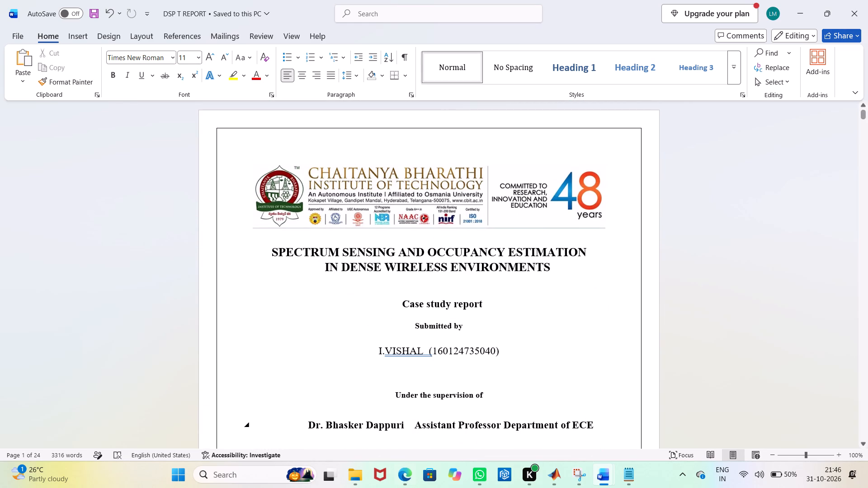
{"action": "left_click", "coordinate": [430, 349]}
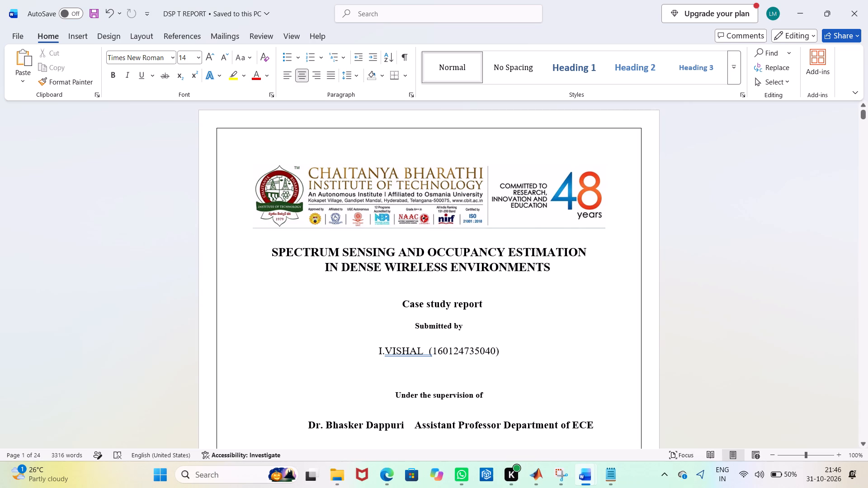
{"action": "key", "text": "BackSpace"}
{"action": "key", "text": "BackSpace"}
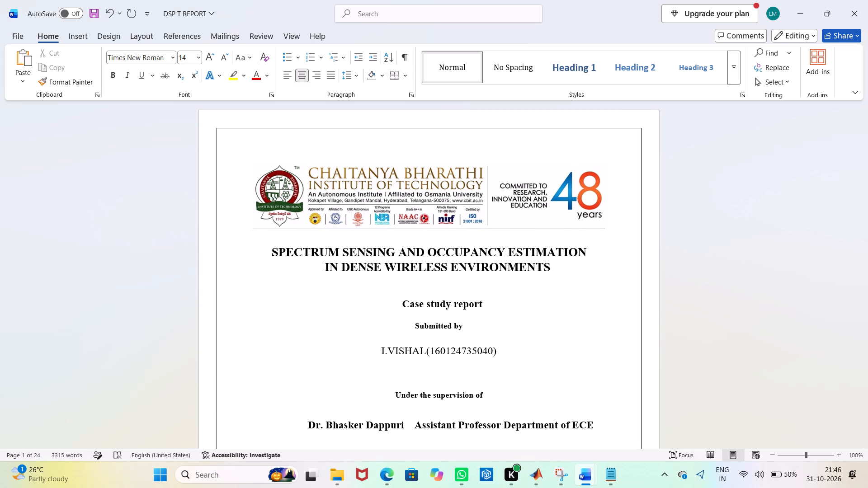
{"action": "key", "text": "space"}
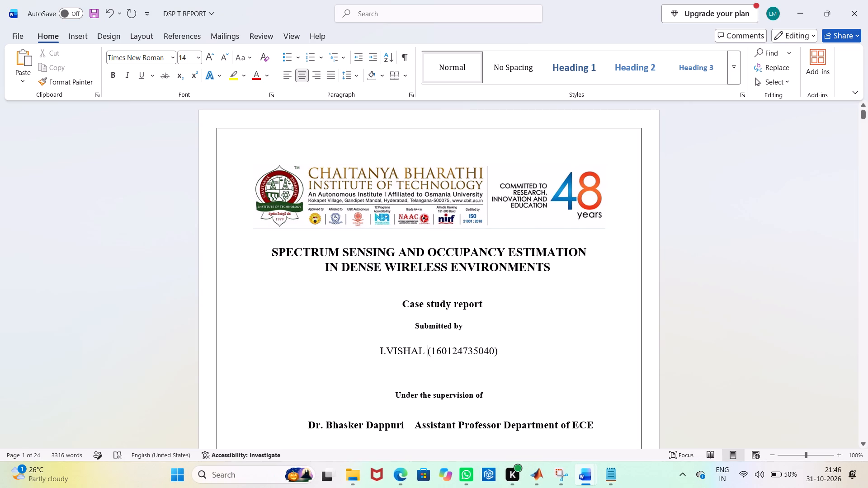
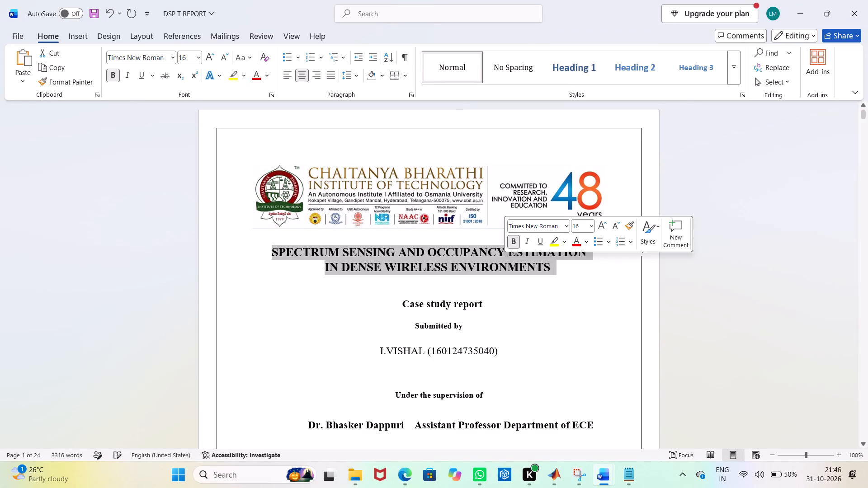
Enlarge the "Case study report" and "Submitted by" lines on the cover page by one font size increment.
{"action": "left_click", "coordinate": [759, 289]}
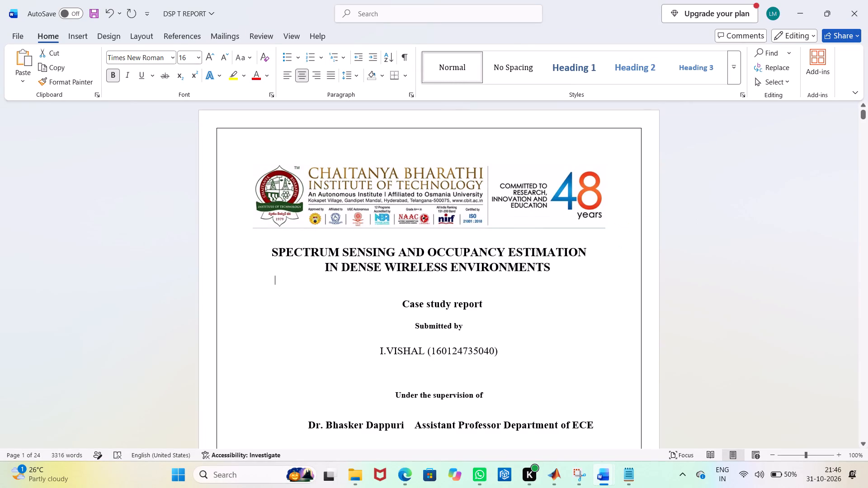
{"action": "left_click_drag", "start_coordinate": [401, 301], "coordinate": [463, 325]}
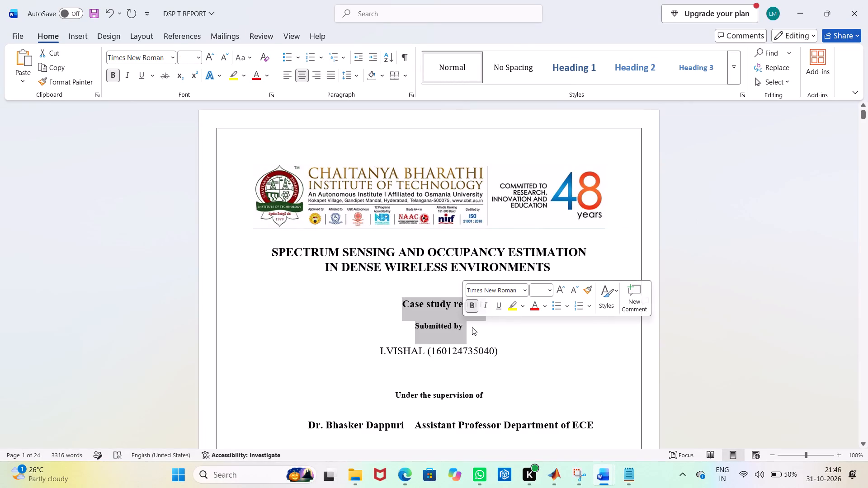
{"action": "left_click", "coordinate": [208, 55]}
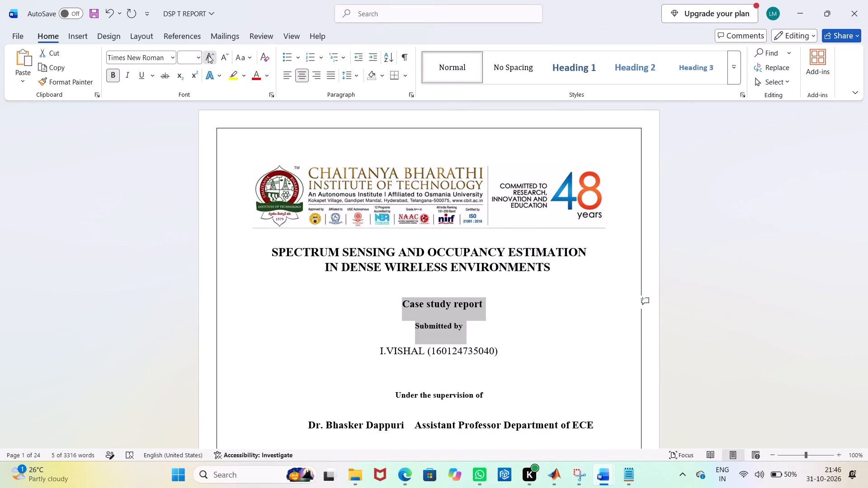
{"action": "left_click", "coordinate": [208, 55]}
{"action": "left_click", "coordinate": [225, 56]}
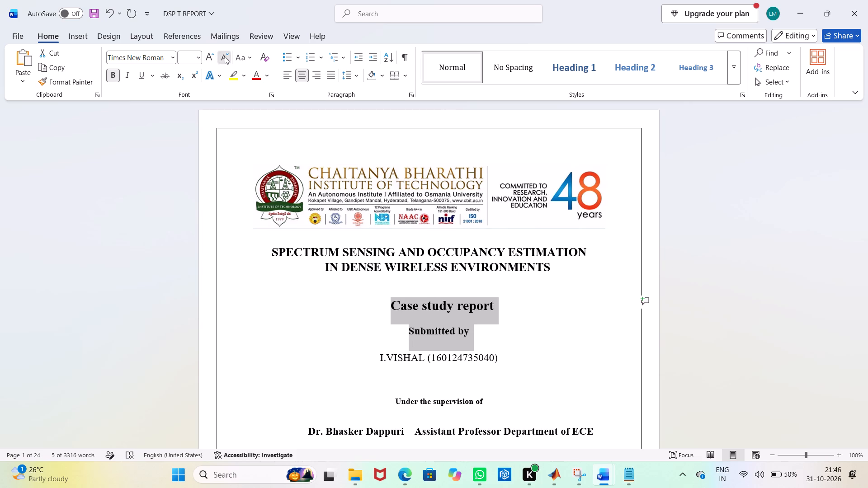
{"action": "left_click", "coordinate": [697, 318]}
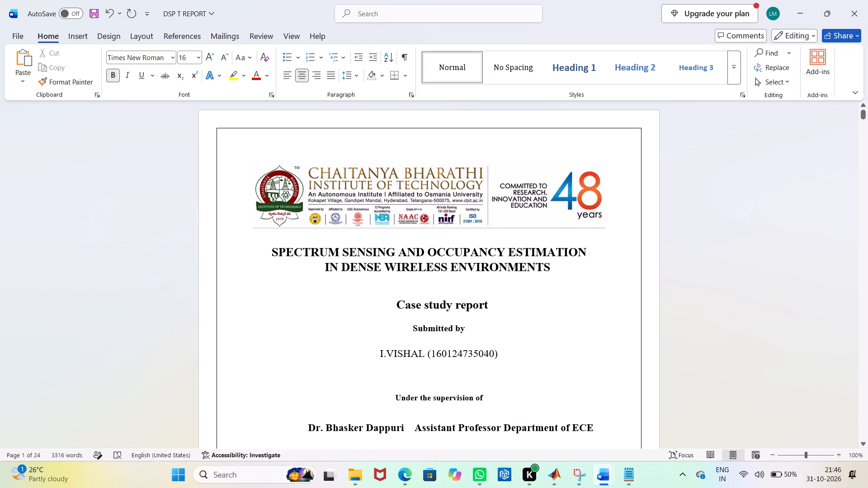
Make the student's name and roll number line on the cover page bold.
{"action": "left_click_drag", "start_coordinate": [506, 351], "coordinate": [380, 358]}
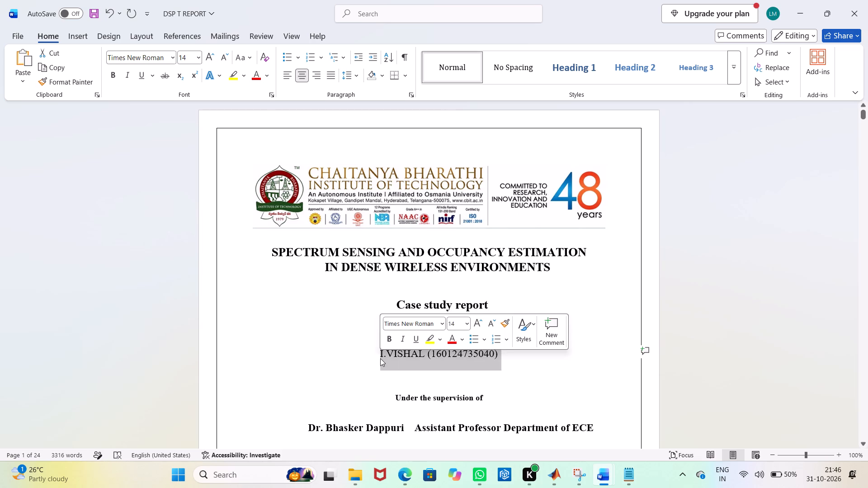
{"action": "left_click", "coordinate": [389, 337]}
{"action": "left_click", "coordinate": [698, 389]}
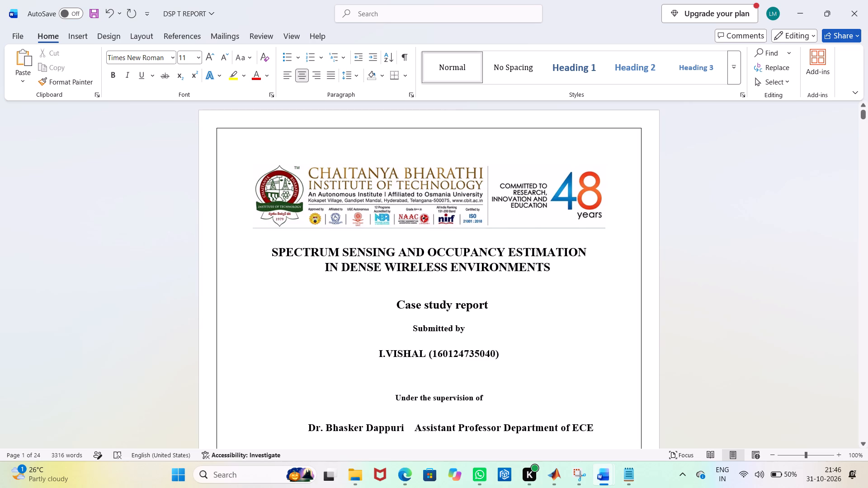
Insert a line break on the cover page so "Assistant Professor Department of ECE" starts a new line below the supervisor's name.
{"action": "scroll", "coordinate": [499, 404], "scroll_direction": "down", "scroll_amount": 3}
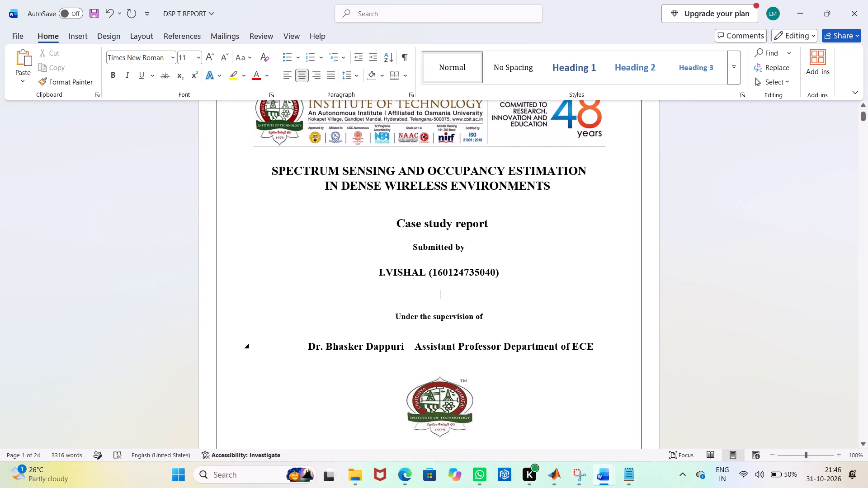
{"action": "left_click", "coordinate": [419, 343]}
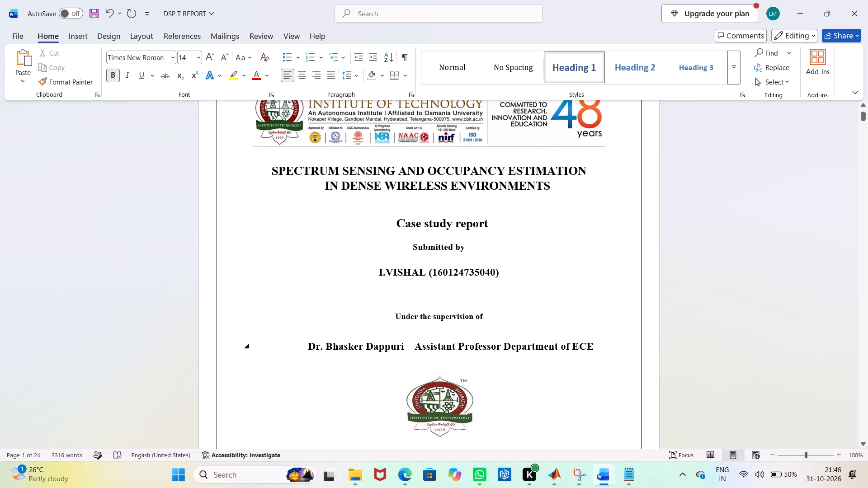
{"action": "key", "text": "Left"}
{"action": "key", "text": "shift+Return"}
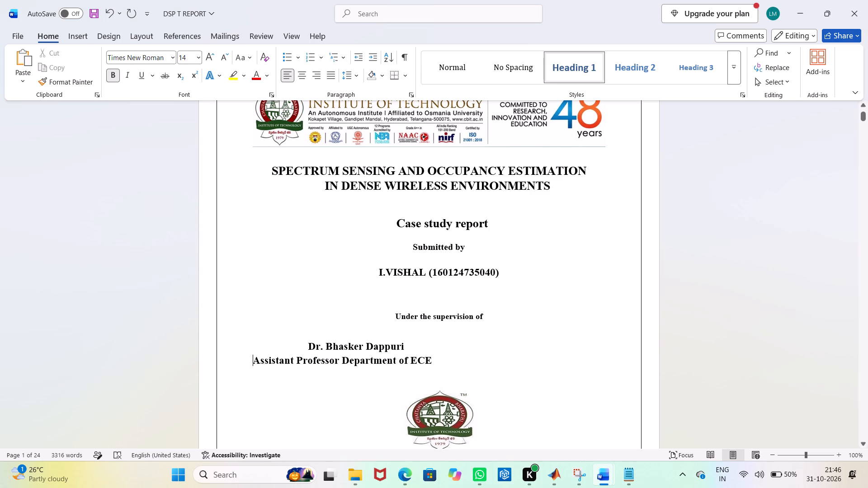
Justify the body paragraphs of the Declaration page and check their line spacing setting.
{"action": "scroll", "coordinate": [475, 397], "scroll_direction": "down", "scroll_amount": 13}
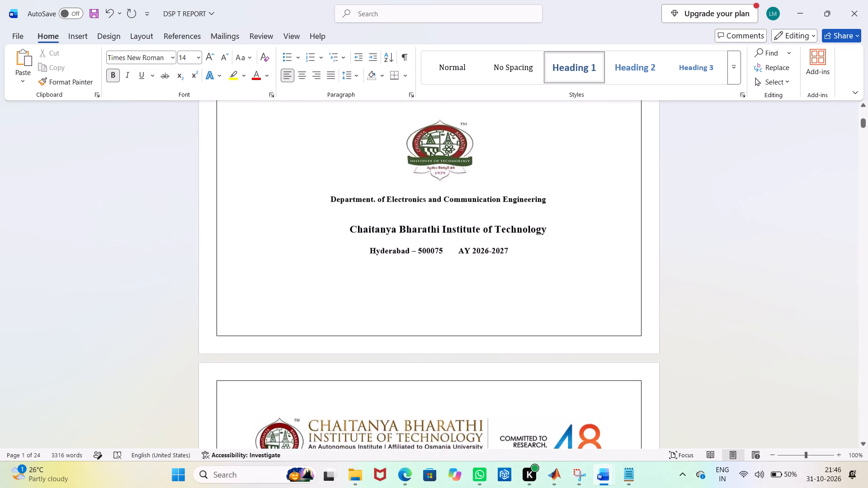
{"action": "scroll", "coordinate": [475, 397], "scroll_direction": "down", "scroll_amount": 8}
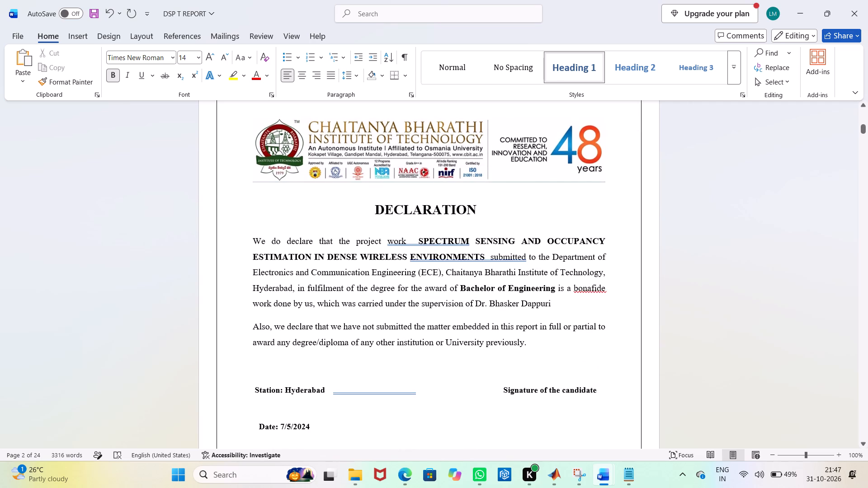
{"action": "left_click_drag", "start_coordinate": [248, 242], "coordinate": [541, 356]}
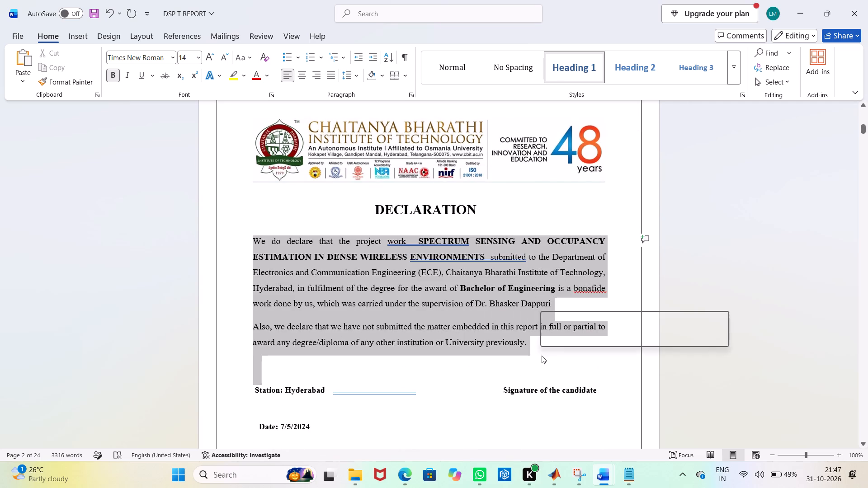
{"action": "left_click", "coordinate": [333, 71]}
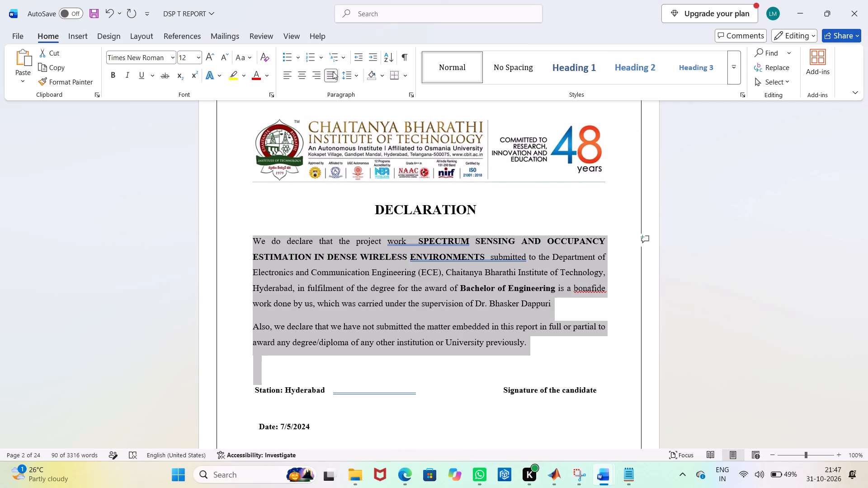
{"action": "left_click", "coordinate": [355, 80]}
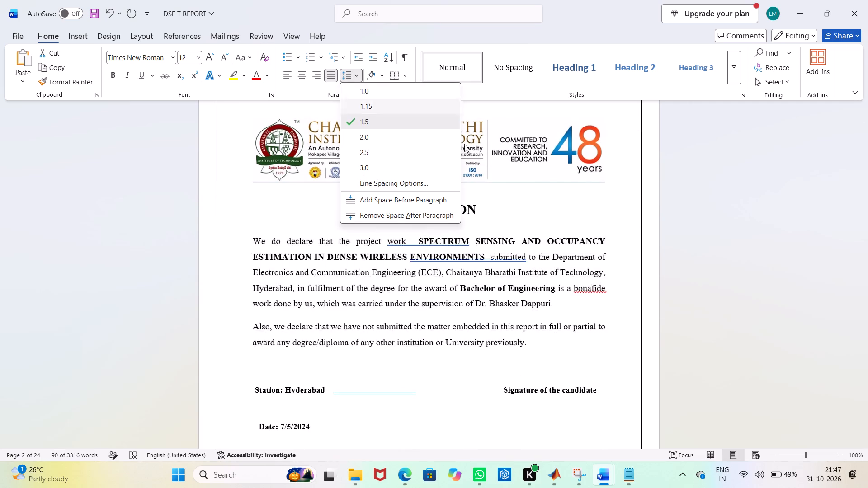
{"action": "left_click", "coordinate": [828, 276]}
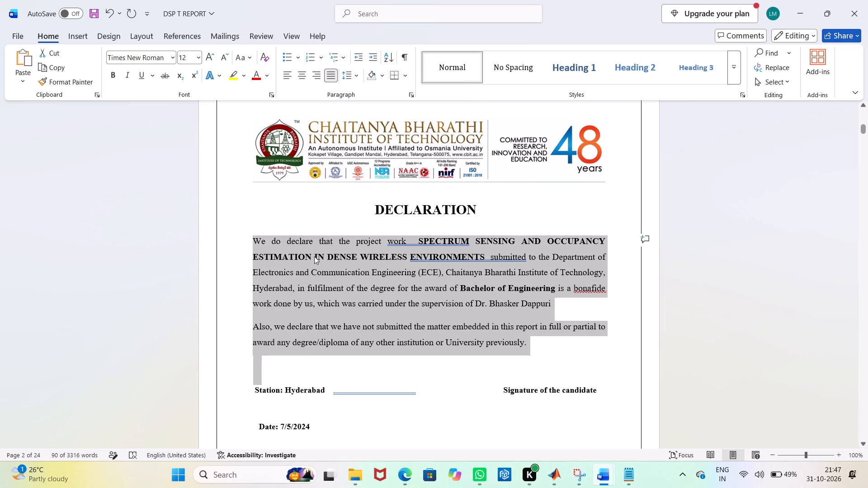
{"action": "left_click", "coordinate": [700, 198]}
Set the line spacing of the entire document to 1.5.
{"action": "left_click", "coordinate": [404, 259]}
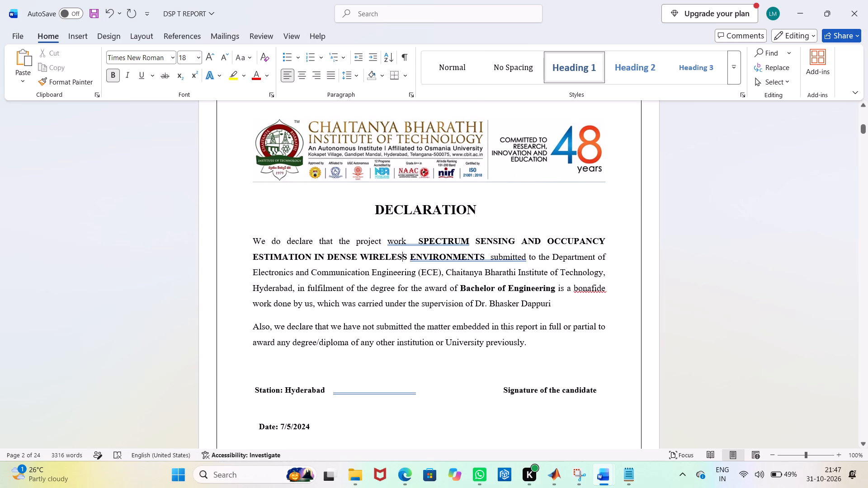
{"action": "key", "text": "ctrl+a"}
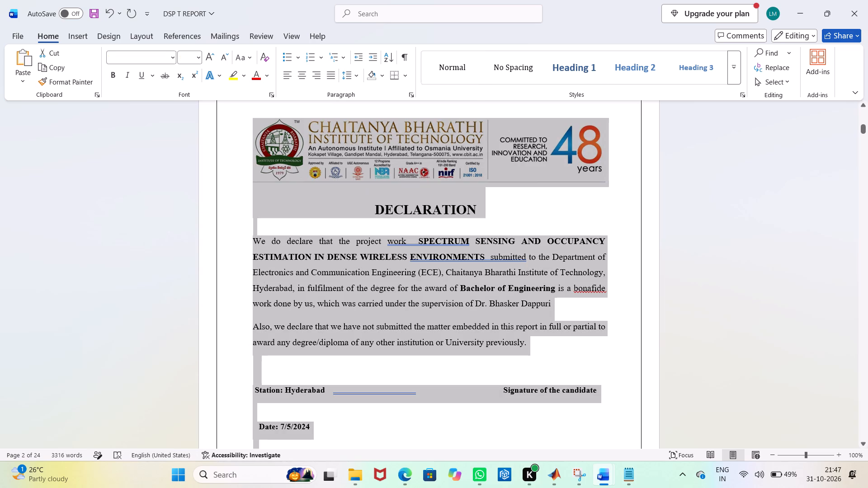
{"action": "left_click", "coordinate": [351, 75]}
{"action": "left_click", "coordinate": [380, 120]}
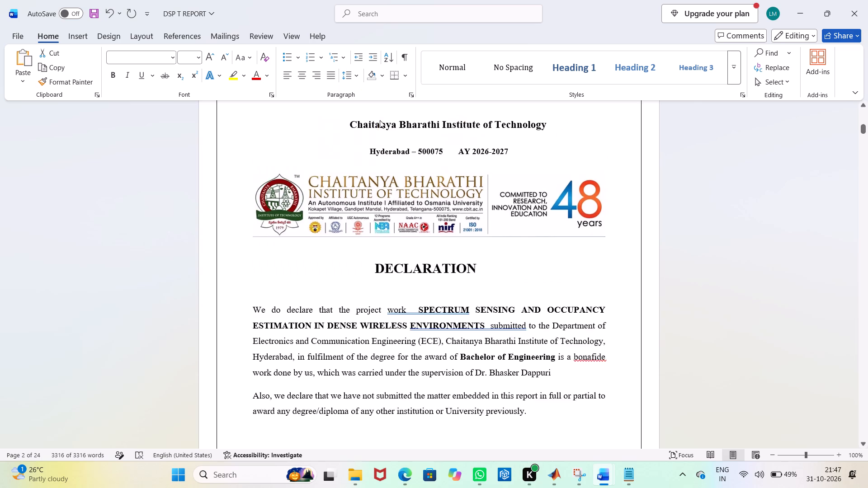
{"action": "left_click", "coordinate": [755, 274]}
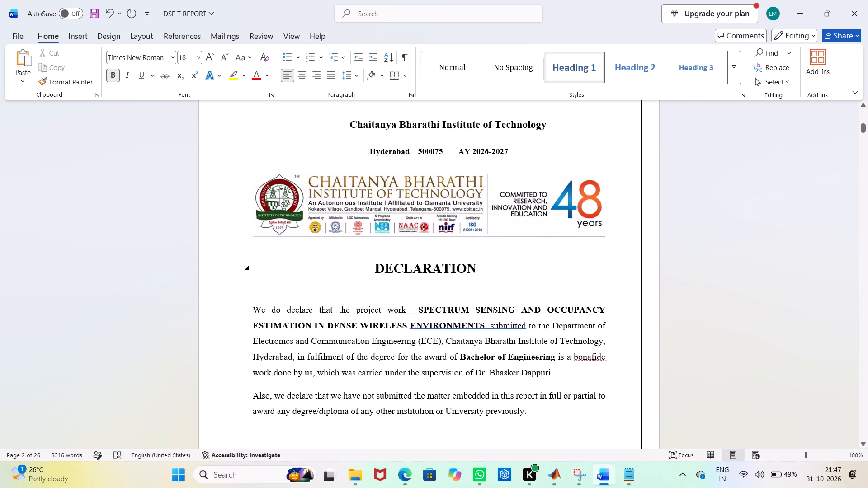
Remove the blank line between the ABSTRACT heading and its first paragraph.
{"action": "scroll", "coordinate": [507, 283], "scroll_direction": "down", "scroll_amount": 7}
{"action": "scroll", "coordinate": [507, 283], "scroll_direction": "down", "scroll_amount": 20}
{"action": "scroll", "coordinate": [507, 283], "scroll_direction": "down", "scroll_amount": 7}
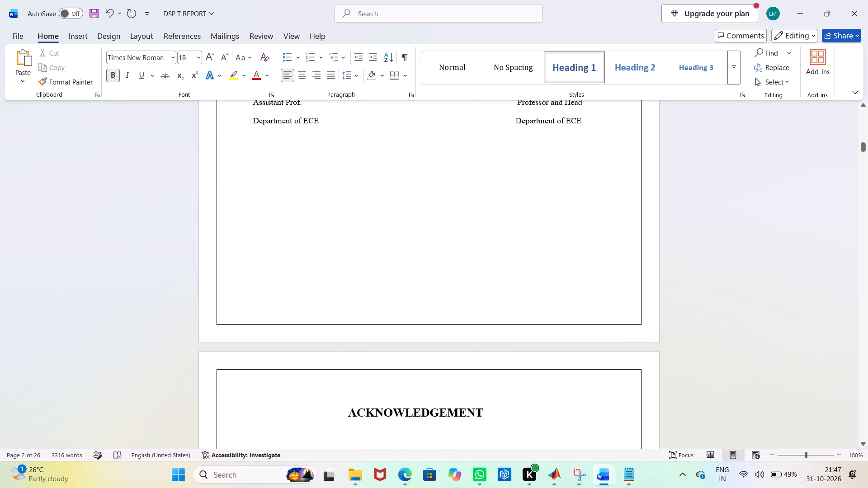
{"action": "scroll", "coordinate": [507, 283], "scroll_direction": "down", "scroll_amount": 15}
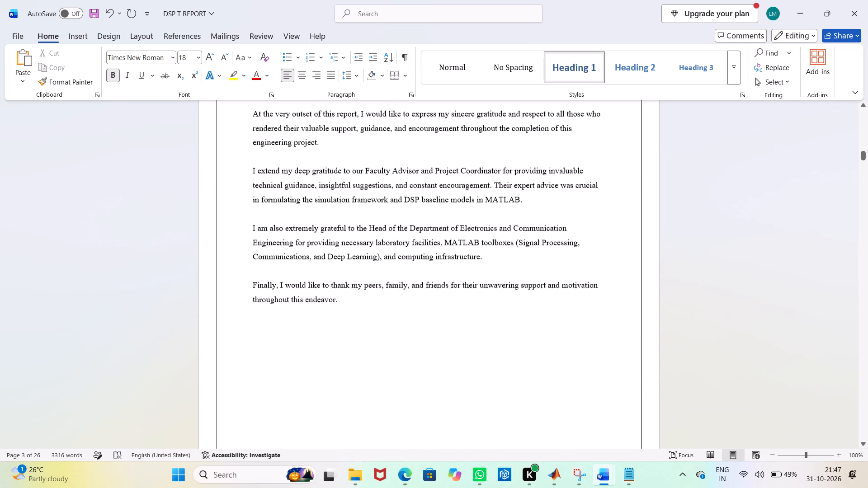
{"action": "scroll", "coordinate": [507, 283], "scroll_direction": "down", "scroll_amount": 7}
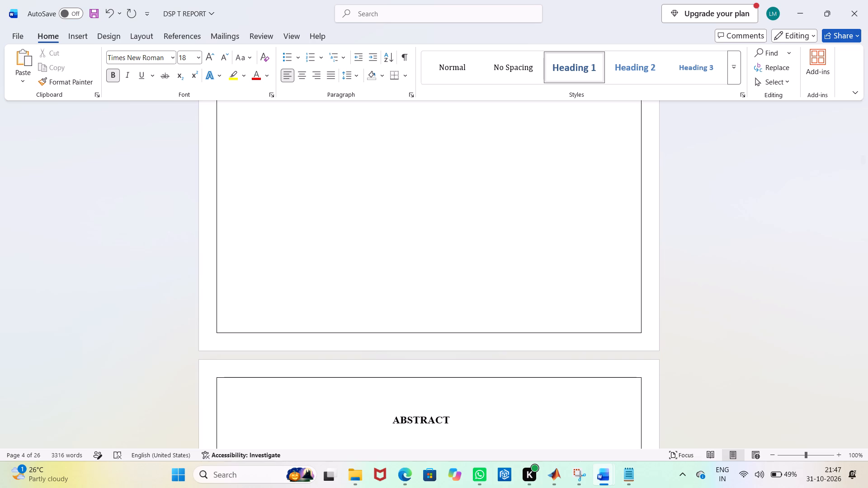
{"action": "scroll", "coordinate": [443, 364], "scroll_direction": "down", "scroll_amount": 6}
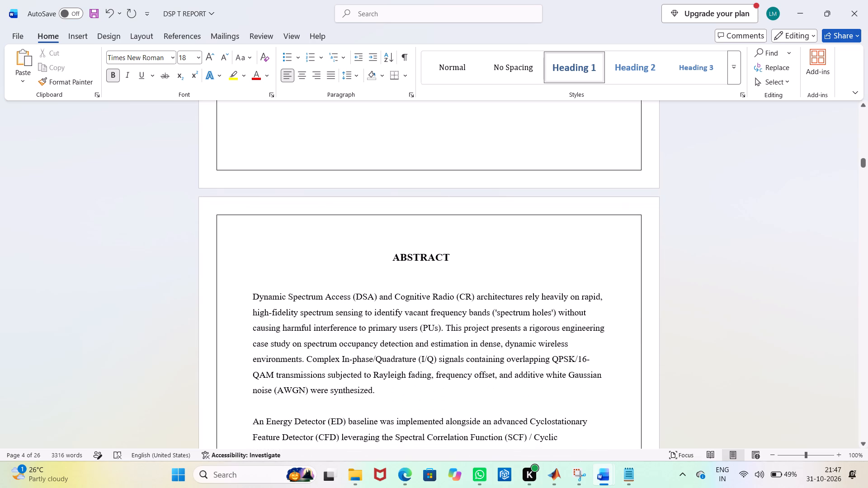
{"action": "left_click", "coordinate": [413, 282]}
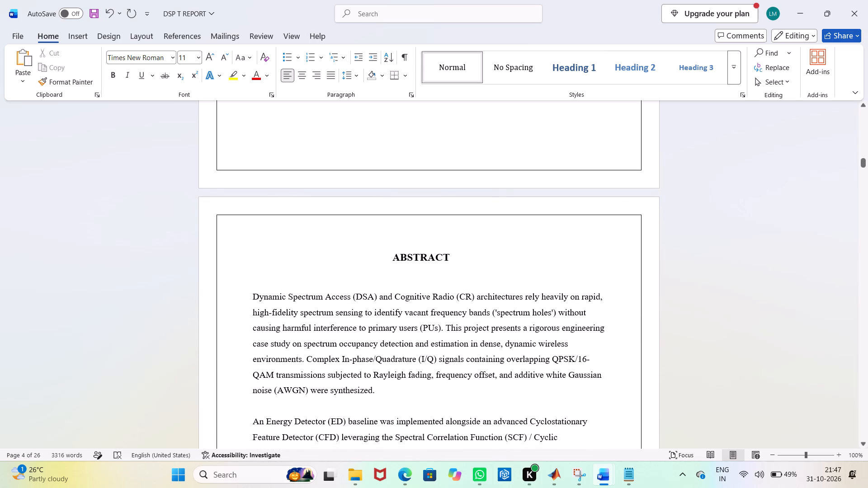
{"action": "key", "text": "BackSpace"}
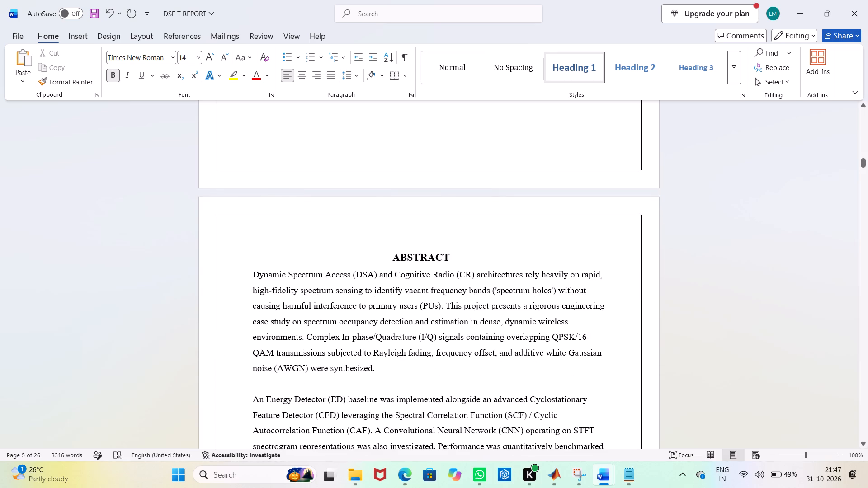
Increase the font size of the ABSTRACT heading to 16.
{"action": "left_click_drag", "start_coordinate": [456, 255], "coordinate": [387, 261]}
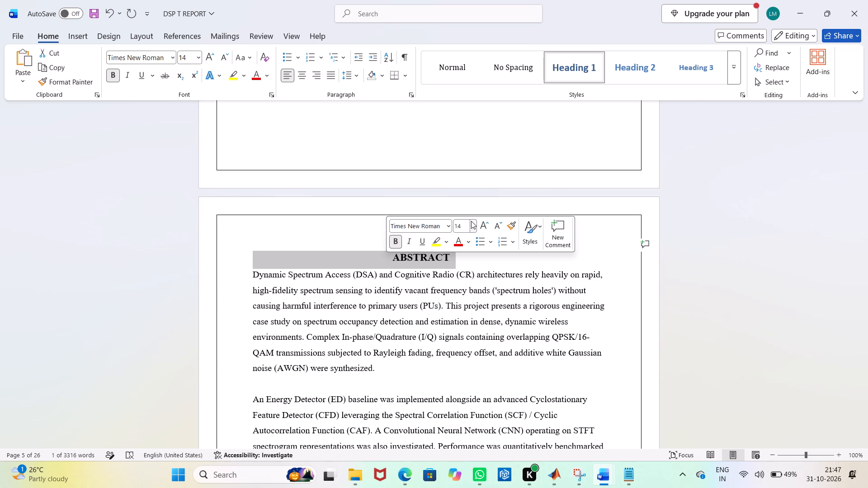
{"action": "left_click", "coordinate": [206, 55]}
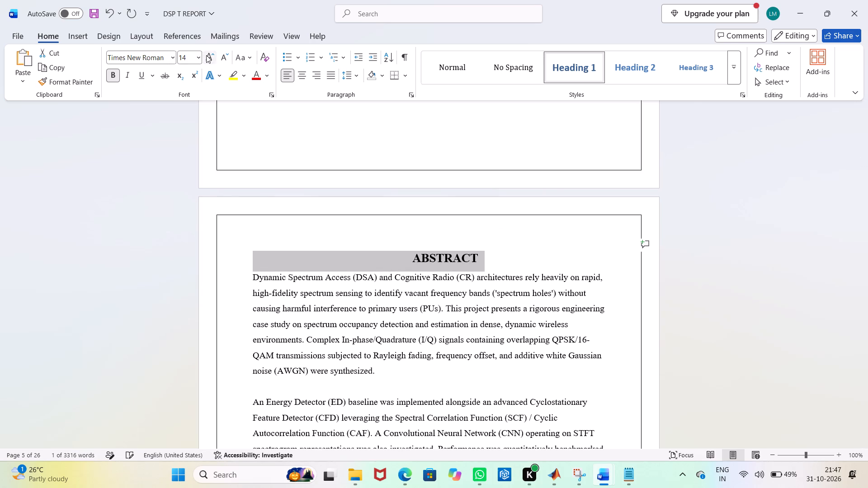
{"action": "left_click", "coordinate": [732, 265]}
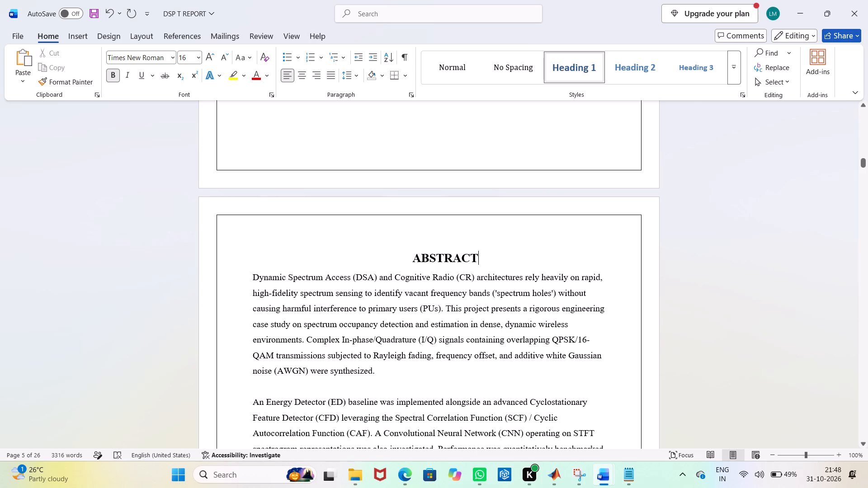
Apply the Normal style to the ABSTRACT heading, make it bold and enlarge its font size to 16.
{"action": "left_click_drag", "start_coordinate": [496, 259], "coordinate": [269, 272]}
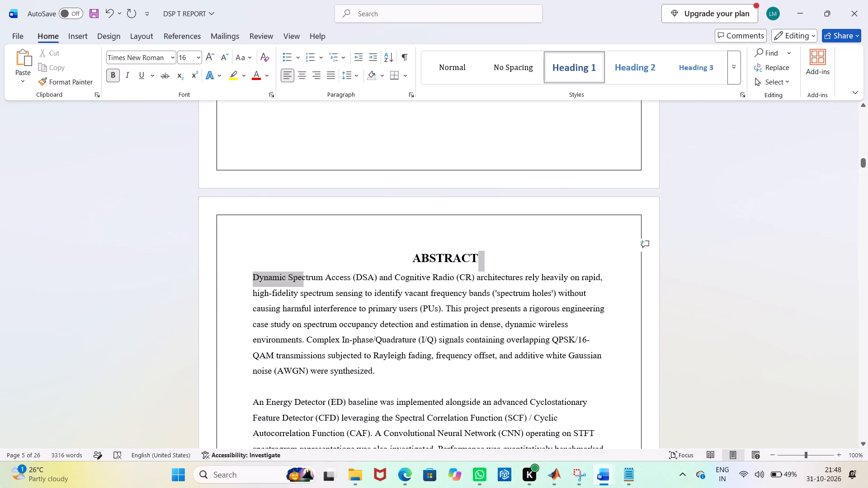
{"action": "left_click_drag", "start_coordinate": [269, 272], "coordinate": [244, 254]}
{"action": "left_click", "coordinate": [472, 73]}
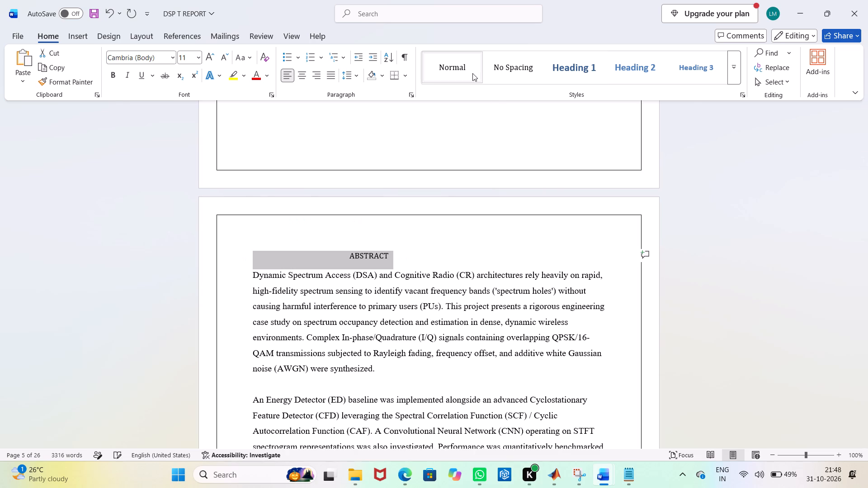
{"action": "left_click", "coordinate": [119, 76]}
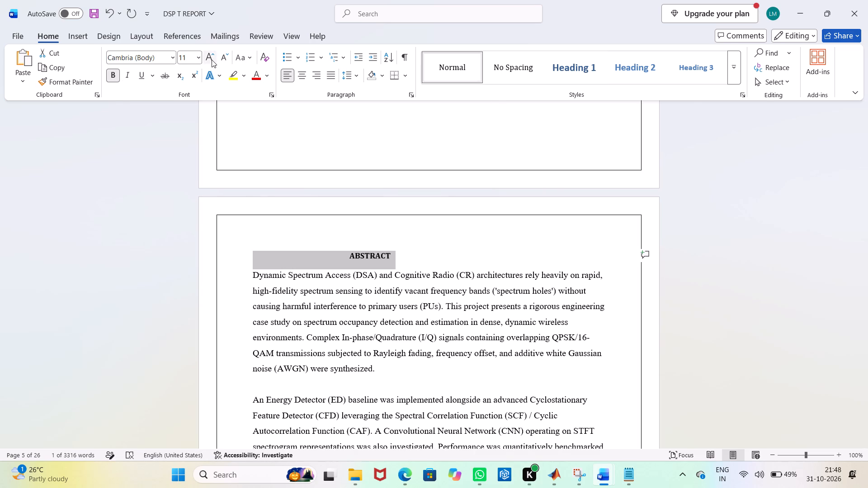
{"action": "triple_click", "coordinate": [212, 60]}
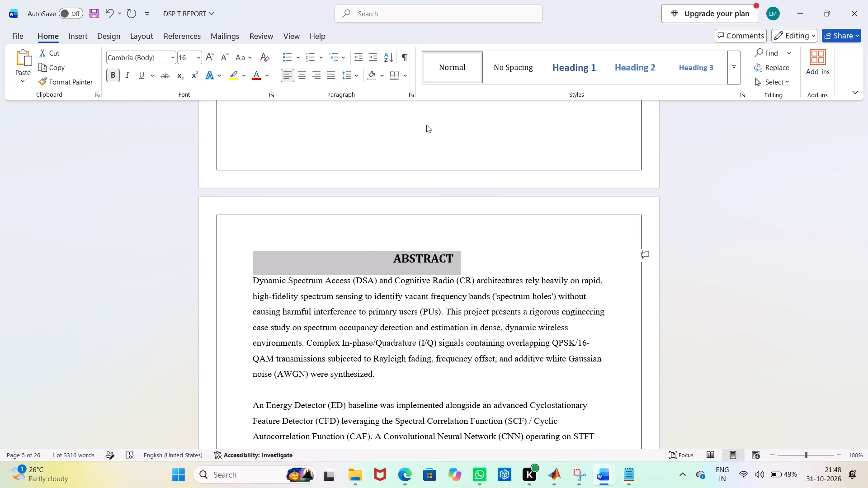
{"action": "left_click", "coordinate": [701, 257]}
Delete all the leading spaces before the ABSTRACT heading so it starts at the page's text margin.
{"action": "left_click", "coordinate": [392, 256]}
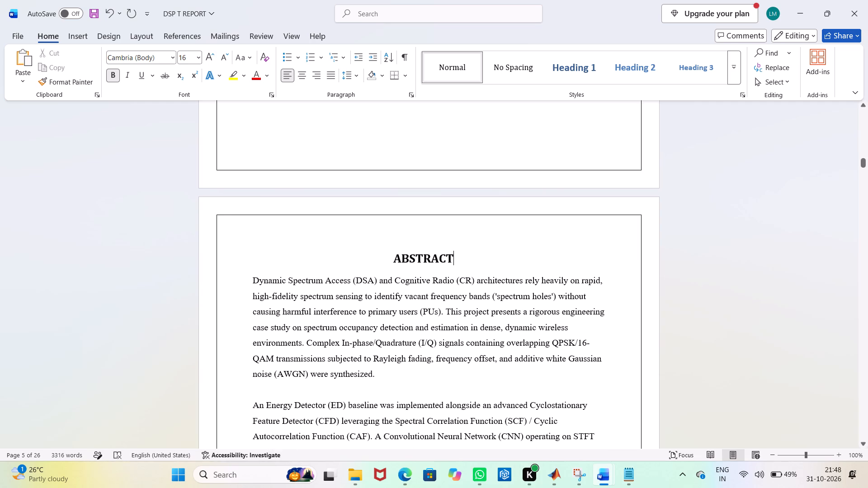
{"action": "key", "text": "Right"}
{"action": "key", "text": "BackSpace"}
{"action": "key", "text": "BackSpace"}
{"action": "key", "text": "BackSpace"}
{"action": "key", "text": "BackSpace"}
{"action": "key", "text": "BackSpace"}
{"action": "key", "text": "BackSpace"}
{"action": "key", "text": "BackSpace"}
{"action": "key", "text": "BackSpace"}
{"action": "key", "text": "BackSpace"}
{"action": "key", "text": "BackSpace"}
{"action": "key", "text": "BackSpace"}
{"action": "key", "text": "BackSpace"}
{"action": "key", "text": "BackSpace"}
{"action": "key", "text": "BackSpace"}
{"action": "key", "text": "BackSpace"}
{"action": "key", "text": "BackSpace"}
{"action": "key", "text": "BackSpace"}
{"action": "key", "text": "BackSpace"}
{"action": "key", "text": "BackSpace"}
{"action": "key", "text": "BackSpace"}
{"action": "key", "text": "BackSpace"}
{"action": "key", "text": "BackSpace"}
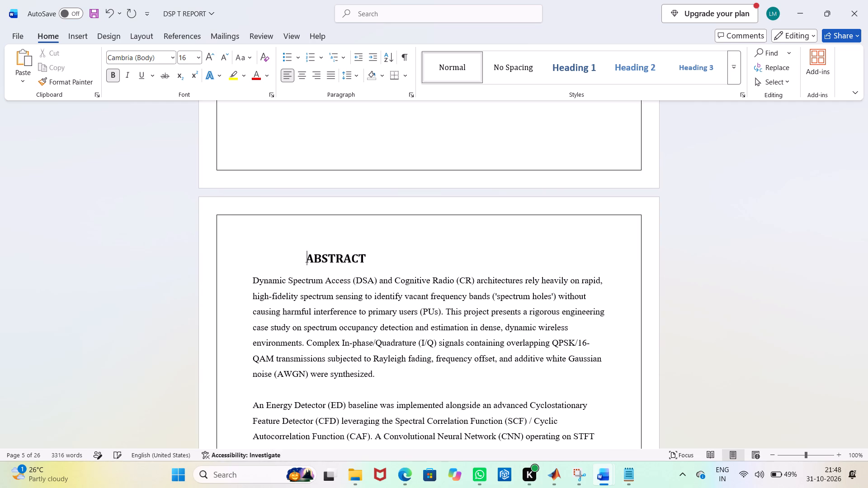
{"action": "key", "text": "BackSpace"}
{"action": "key", "text": "BackSpace"}
{"action": "key", "text": "BackSpace"}
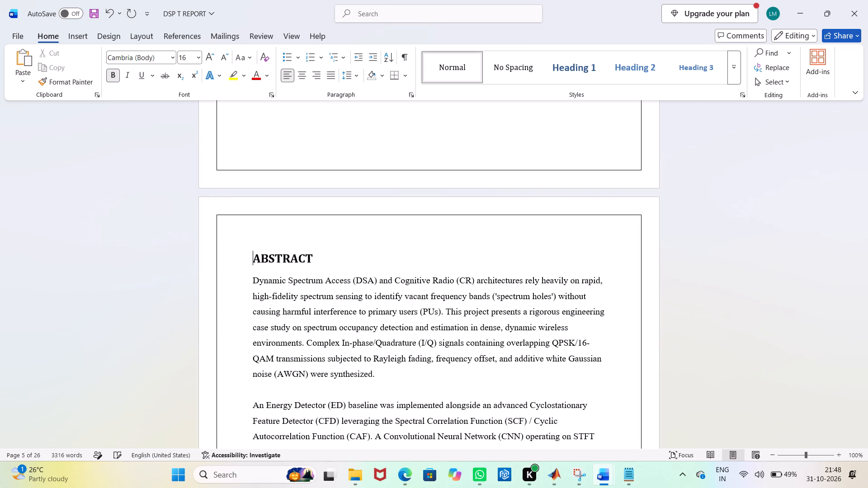
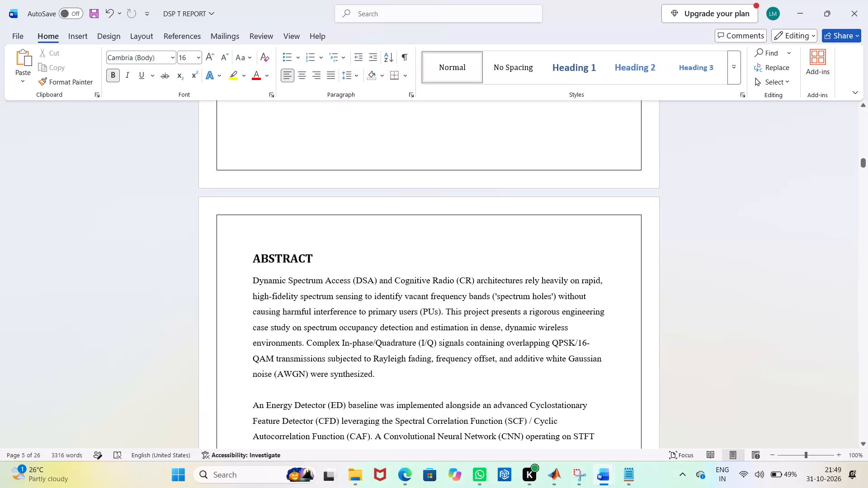
Centre the ABSTRACT heading on page 5.
{"action": "left_click", "coordinate": [297, 76]}
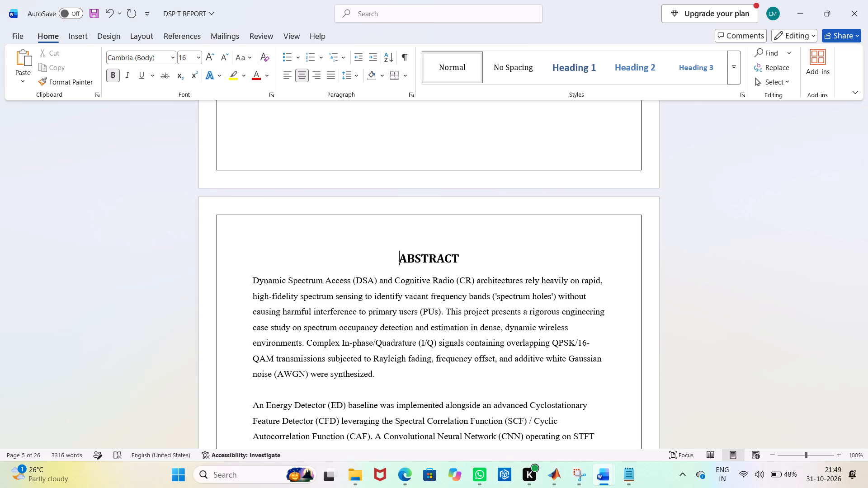
On the cover page, replace the blank line between the project title and "Case study report" with one in the title's formatting.
{"action": "scroll", "coordinate": [478, 384], "scroll_direction": "up", "scroll_amount": 15}
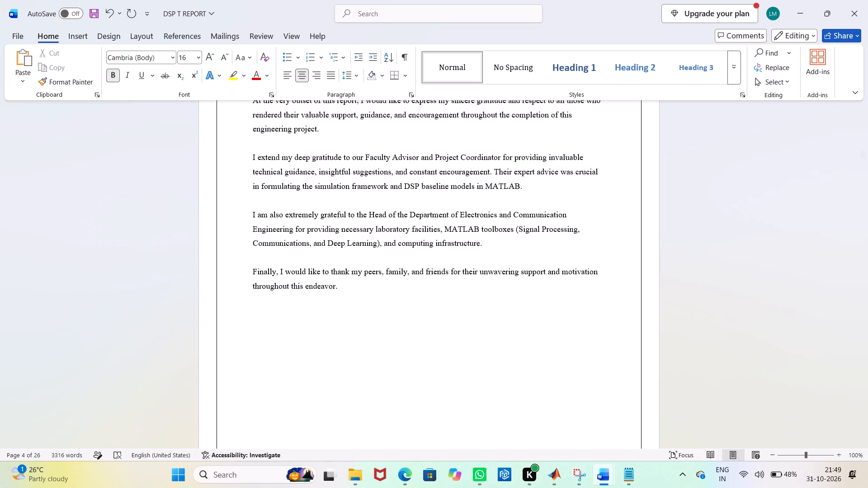
{"action": "scroll", "coordinate": [478, 384], "scroll_direction": "up", "scroll_amount": 4}
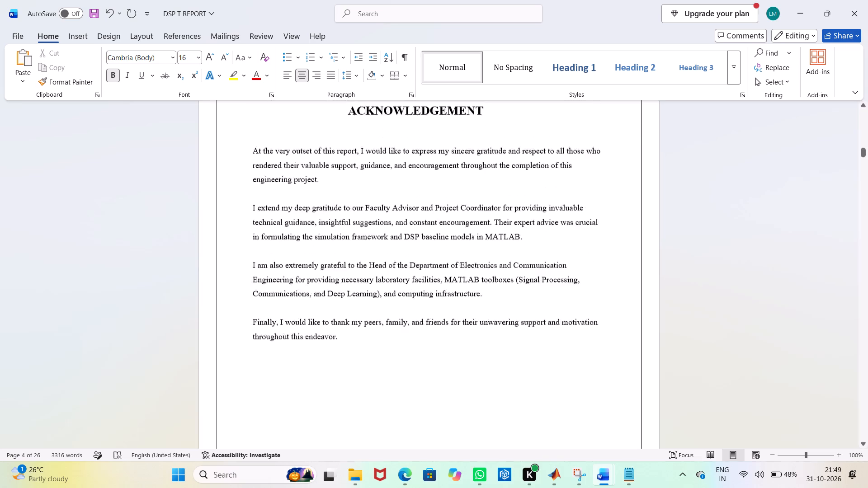
{"action": "scroll", "coordinate": [478, 384], "scroll_direction": "up", "scroll_amount": 20}
{"action": "scroll", "coordinate": [478, 384], "scroll_direction": "up", "scroll_amount": 20}
{"action": "scroll", "coordinate": [478, 384], "scroll_direction": "up", "scroll_amount": 2}
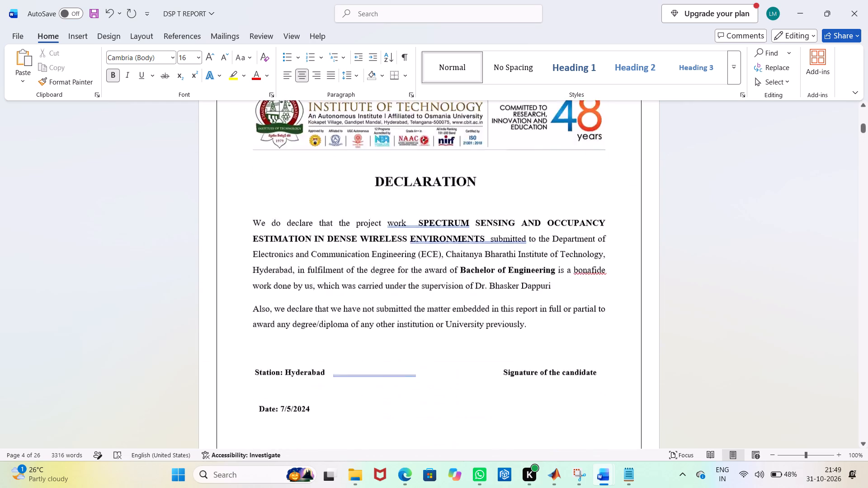
{"action": "scroll", "coordinate": [476, 387], "scroll_direction": "up", "scroll_amount": 20}
{"action": "scroll", "coordinate": [476, 387], "scroll_direction": "up", "scroll_amount": 12}
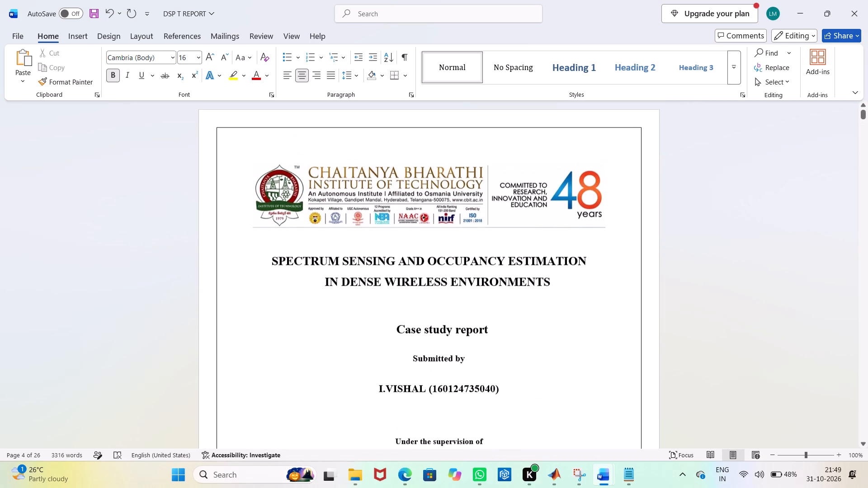
{"action": "left_click", "coordinate": [406, 308]}
{"action": "key", "text": "BackSpace"}
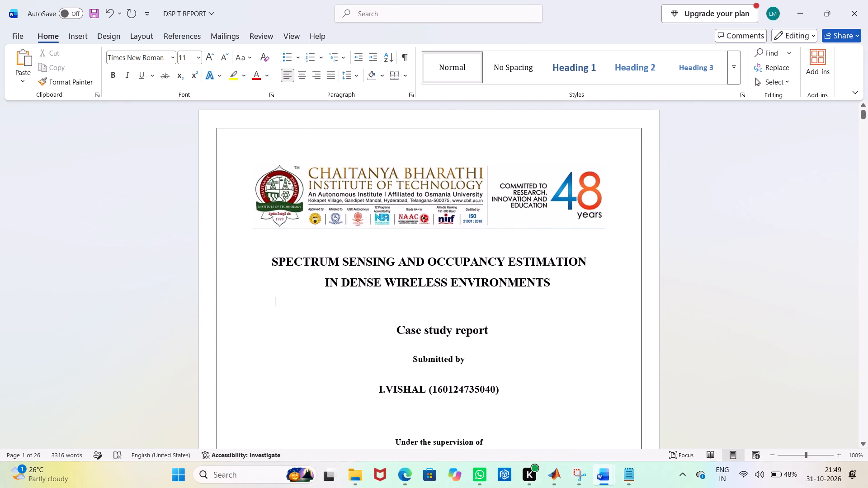
{"action": "key", "text": "BackSpace"}
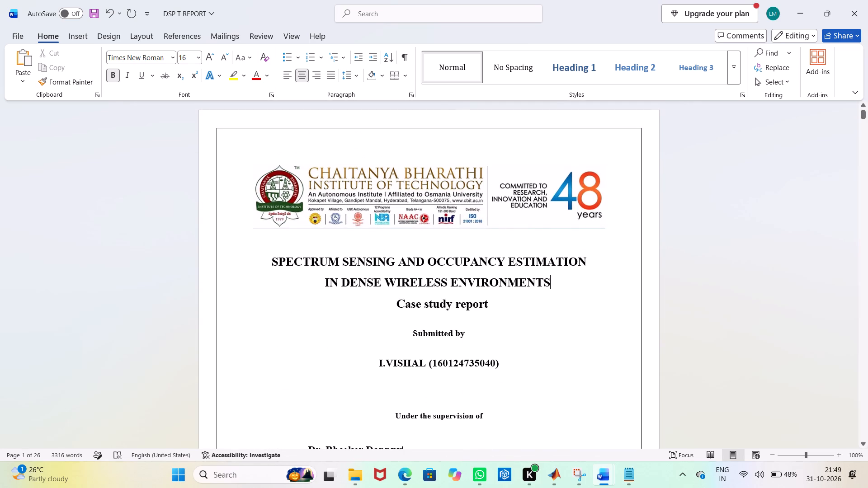
{"action": "key", "text": "Return"}
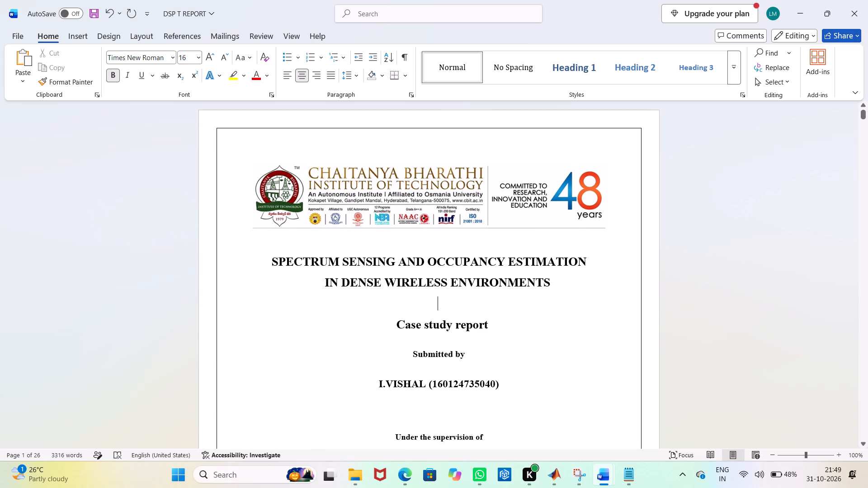
Remove the leading space before "Submitted by" and make it a centred line directly below "Case study report".
{"action": "left_click", "coordinate": [410, 357]}
{"action": "key", "text": "BackSpace"}
{"action": "key", "text": "BackSpace"}
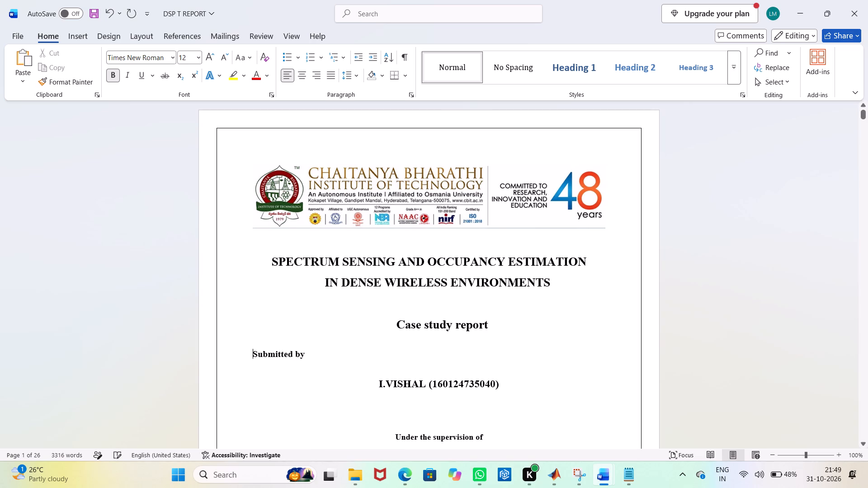
{"action": "key", "text": "BackSpace"}
{"action": "key", "text": "Return"}
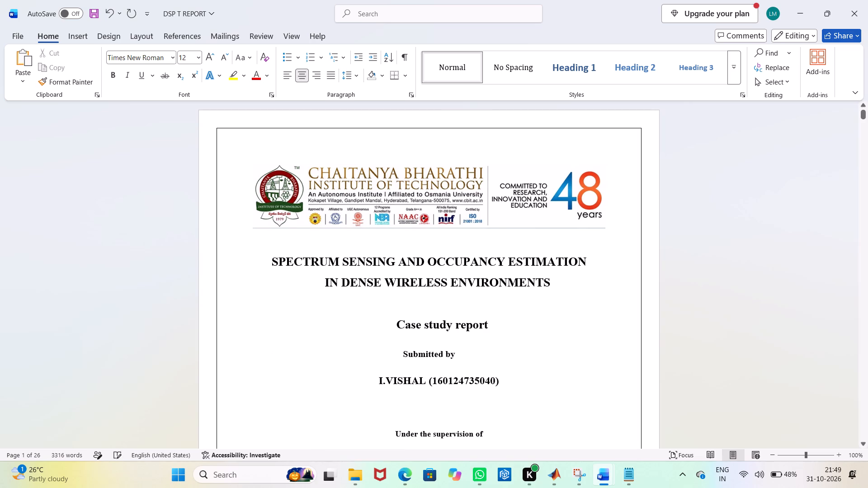
Reduce the line spacing of the "Case study report" and "Submitted by" lines on the cover page.
{"action": "left_click_drag", "start_coordinate": [481, 357], "coordinate": [383, 328]}
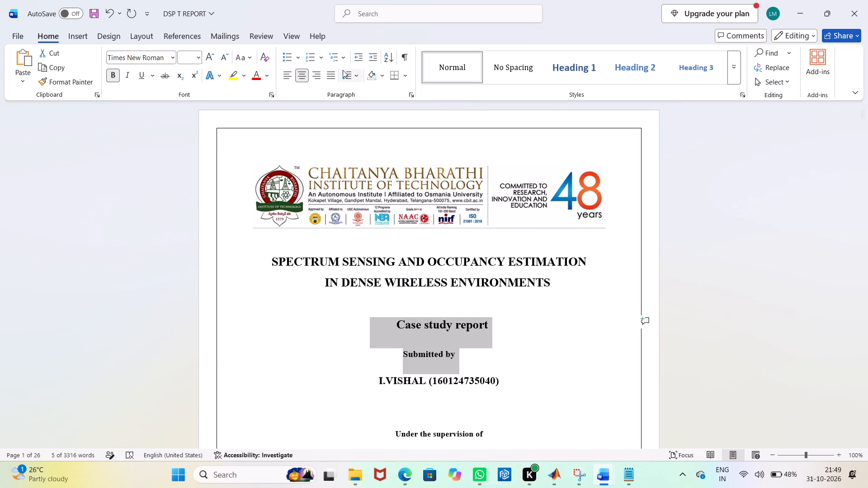
{"action": "left_click", "coordinate": [349, 76]}
{"action": "left_click", "coordinate": [366, 108]}
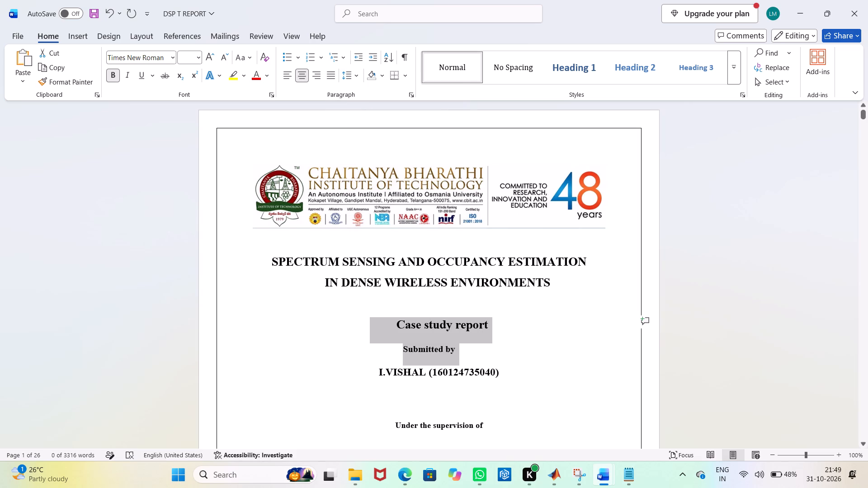
{"action": "left_click", "coordinate": [712, 308]}
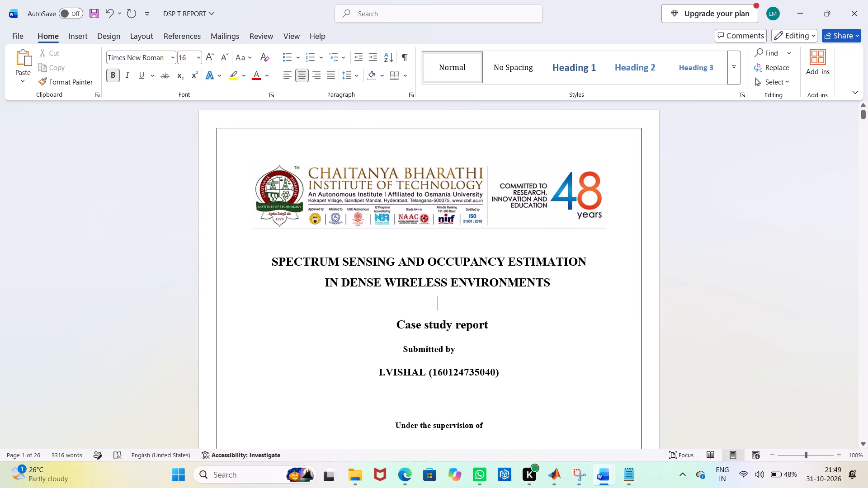
Delete the leading space and the blank line before "Case study report".
{"action": "left_click", "coordinate": [395, 325]}
{"action": "key", "text": "BackSpace"}
{"action": "key", "text": "BackSpace"}
{"action": "key", "text": "BackSpace"}
{"action": "key", "text": "BackSpace"}
{"action": "key", "text": "BackSpace"}
{"action": "key", "text": "BackSpace"}
{"action": "key", "text": "BackSpace"}
{"action": "key", "text": "BackSpace"}
{"action": "key", "text": "BackSpace"}
{"action": "key", "text": "BackSpace"}
{"action": "key", "text": "BackSpace"}
{"action": "key", "text": "BackSpace"}
{"action": "key", "text": "BackSpace"}
{"action": "key", "text": "BackSpace"}
{"action": "key", "text": "BackSpace"}
{"action": "key", "text": "BackSpace"}
{"action": "key", "text": "BackSpace"}
{"action": "key", "text": "BackSpace"}
{"action": "key", "text": "BackSpace"}
{"action": "key", "text": "BackSpace"}
{"action": "key", "text": "BackSpace"}
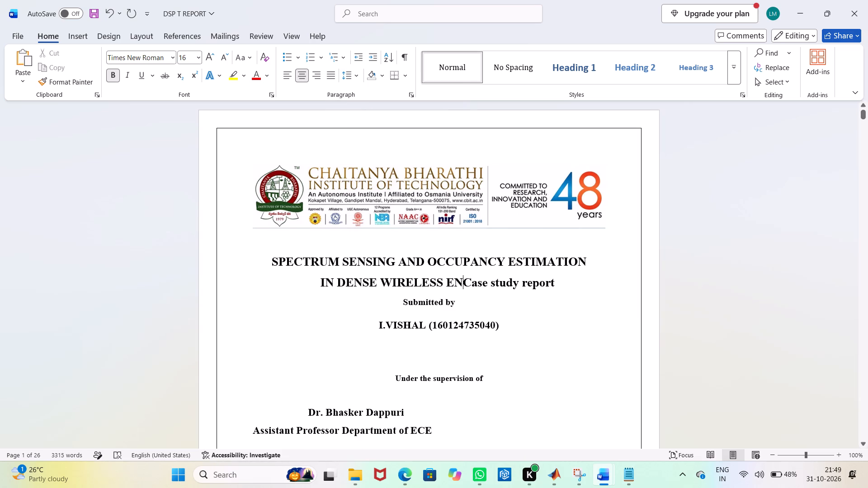
Undo the deletions that cut into the title's second line, and centre "Case study report" on its own line below it.
{"action": "key", "text": "ctrl+z"}
{"action": "key", "text": "ctrl+z"}
{"action": "key", "text": "ctrl+z"}
{"action": "key", "text": "ctrl+z"}
{"action": "key", "text": "ctrl+z"}
{"action": "key", "text": "ctrl+z"}
{"action": "key", "text": "ctrl+z"}
{"action": "key", "text": "ctrl+z"}
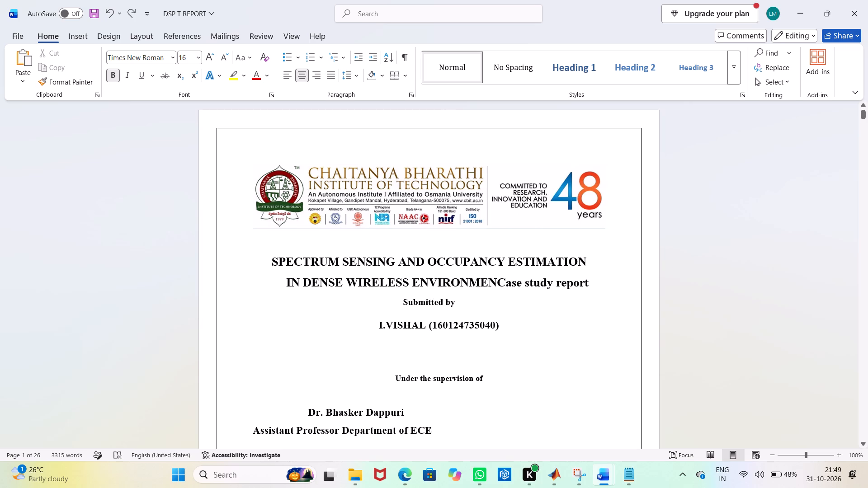
{"action": "key", "text": "ctrl+z"}
{"action": "key", "text": "ctrl+z"}
{"action": "key", "text": "ctrl+z"}
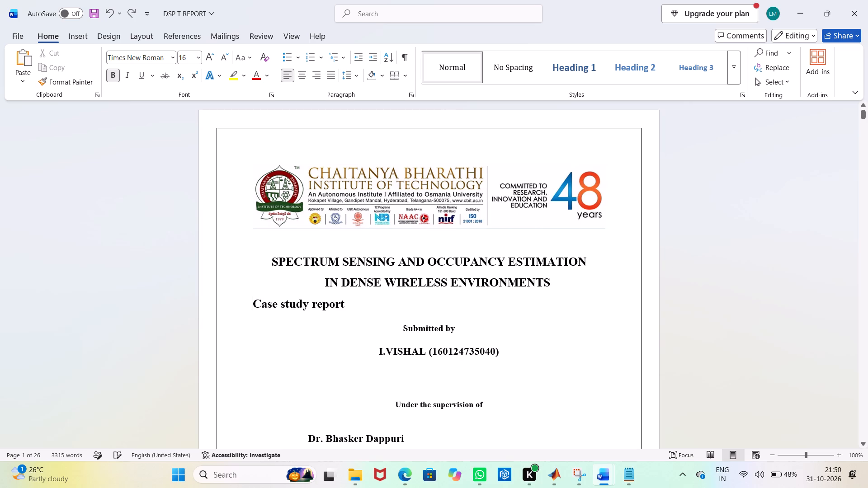
{"action": "left_click", "coordinate": [300, 80]}
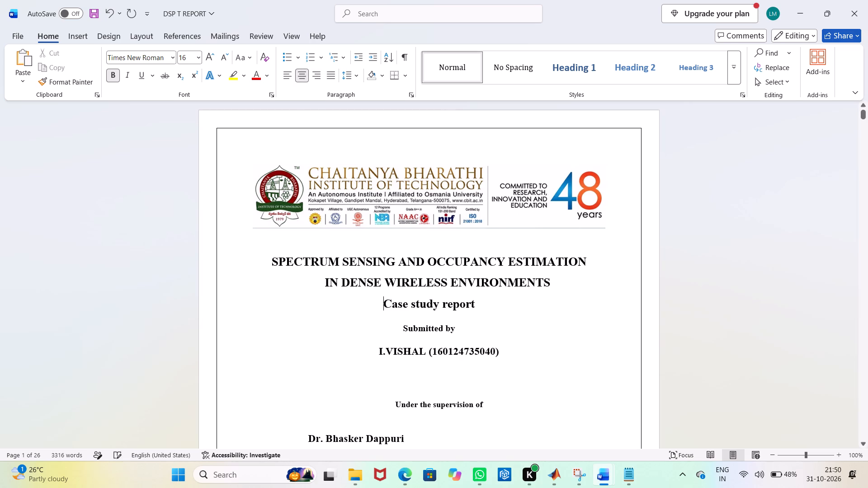
Centre both lines of the project title on the cover page.
{"action": "left_click_drag", "start_coordinate": [271, 254], "coordinate": [623, 286]}
{"action": "left_click", "coordinate": [311, 78]}
{"action": "left_click", "coordinate": [298, 78]}
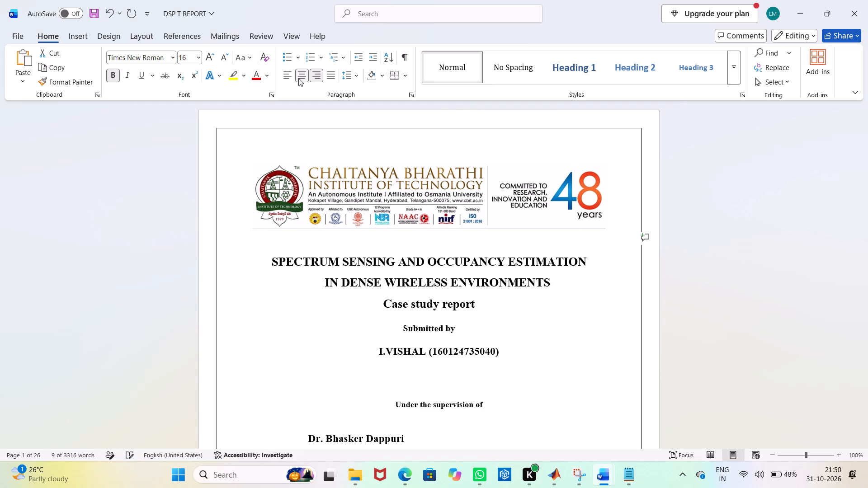
{"action": "left_click", "coordinate": [714, 266]}
Delete the blank line between the institute banner and the project title.
{"action": "left_click", "coordinate": [430, 242]}
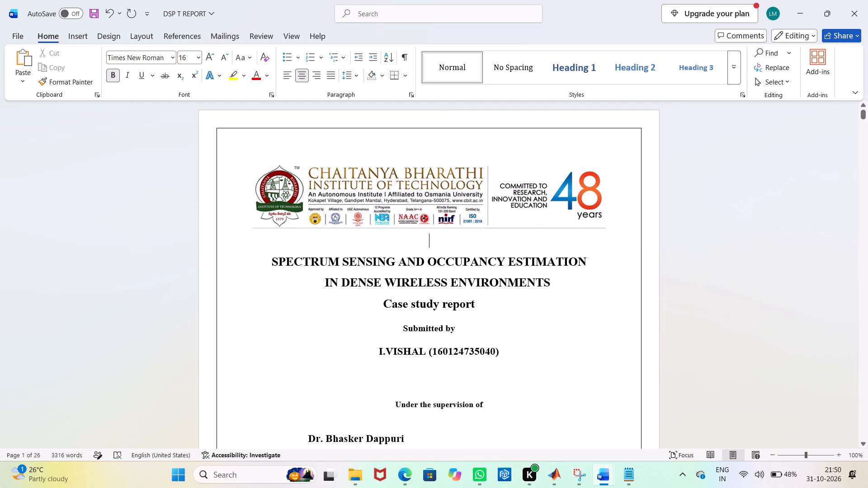
{"action": "key", "text": "BackSpace"}
{"action": "key", "text": "BackSpace"}
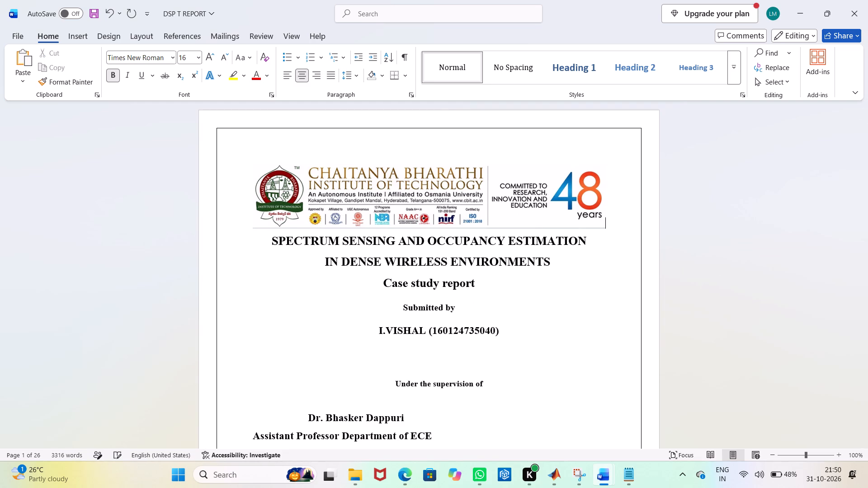
Insert a blank line between the project title and "Case study report".
{"action": "left_click", "coordinate": [557, 261]}
{"action": "key", "text": "Return"}
Delete the opening parenthesis before the student's roll number on the cover page.
{"action": "scroll", "coordinate": [495, 298], "scroll_direction": "down", "scroll_amount": 2}
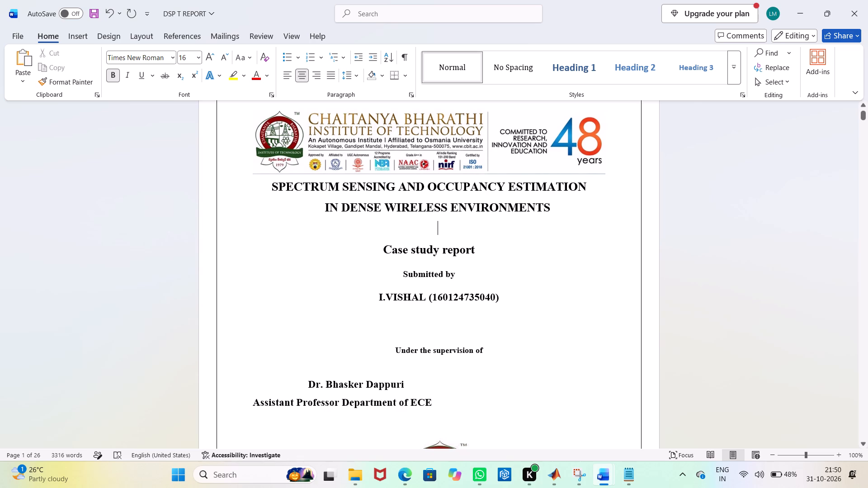
{"action": "left_click", "coordinate": [432, 299]}
{"action": "key", "text": "BackSpace"}
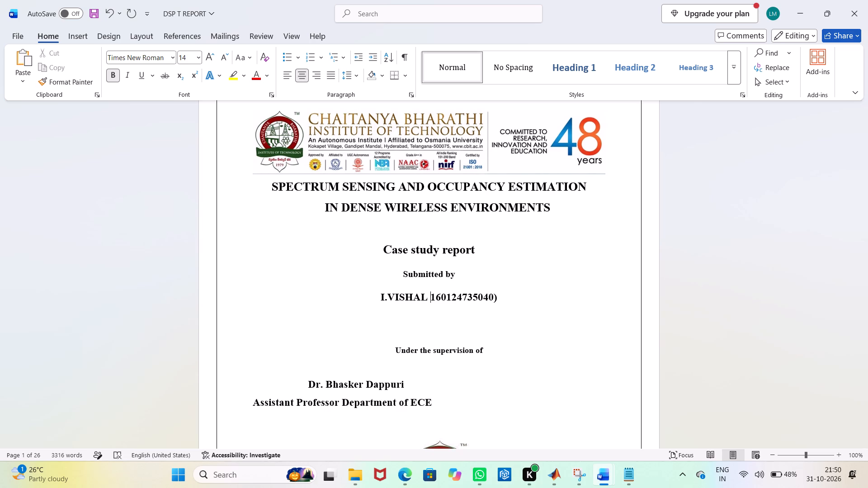
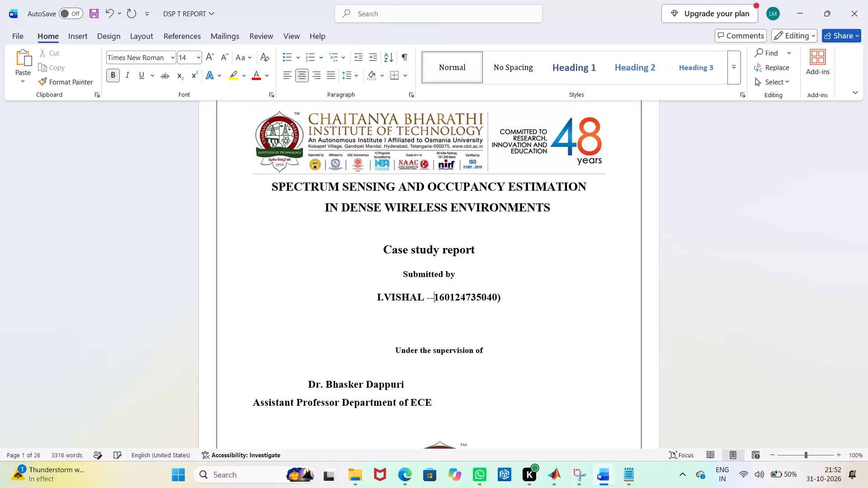
Remove the extra hyphen and the closing parenthesis from the student's name and roll number line on the cover page.
{"action": "key", "text": "BackSpace"}
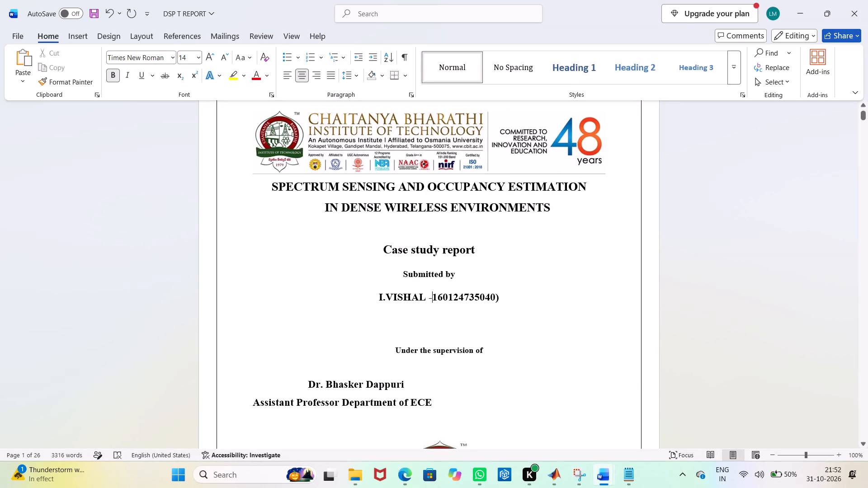
{"action": "left_click", "coordinate": [505, 305]}
{"action": "key", "text": "BackSpace"}
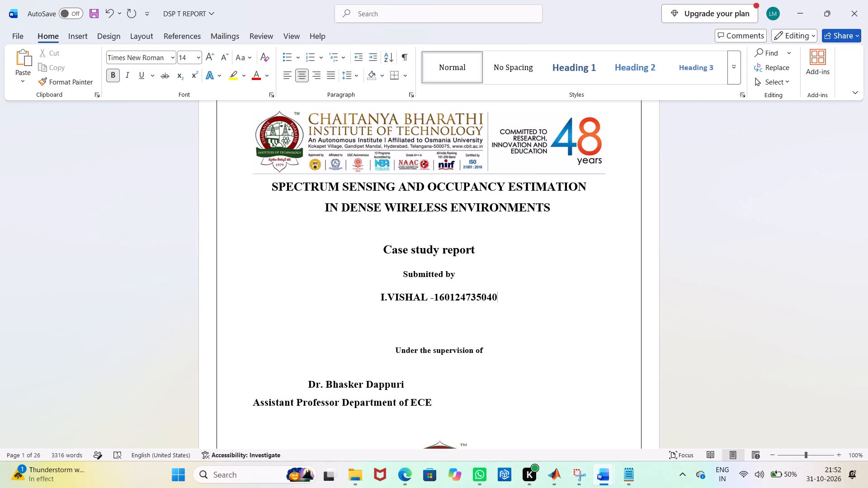
Delete the extra blank space between the student's roll number line and "Under the supervision of" on the cover page.
{"action": "left_click", "coordinate": [482, 335]}
{"action": "key", "text": "Down"}
{"action": "key", "text": "Up"}
{"action": "key", "text": "BackSpace"}
{"action": "key", "text": "BackSpace"}
{"action": "key", "text": "BackSpace"}
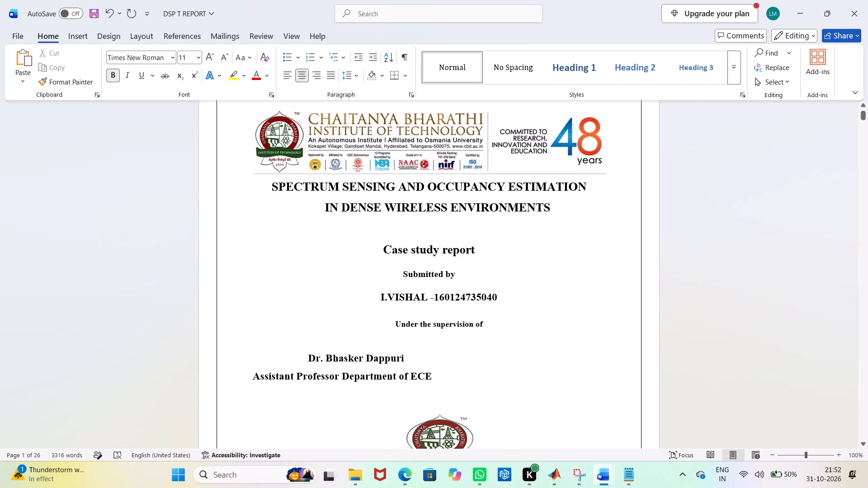
Delete the leading spaces before the supervisor's name and merge it into the centred Normal-style paragraph above, keeping it on its own line.
{"action": "left_click", "coordinate": [309, 356]}
{"action": "key", "text": "BackSpace"}
{"action": "key", "text": "BackSpace"}
{"action": "key", "text": "BackSpace"}
{"action": "key", "text": "BackSpace"}
{"action": "key", "text": "BackSpace"}
{"action": "key", "text": "BackSpace"}
{"action": "key", "text": "BackSpace"}
{"action": "key", "text": "BackSpace"}
{"action": "key", "text": "BackSpace"}
{"action": "key", "text": "BackSpace"}
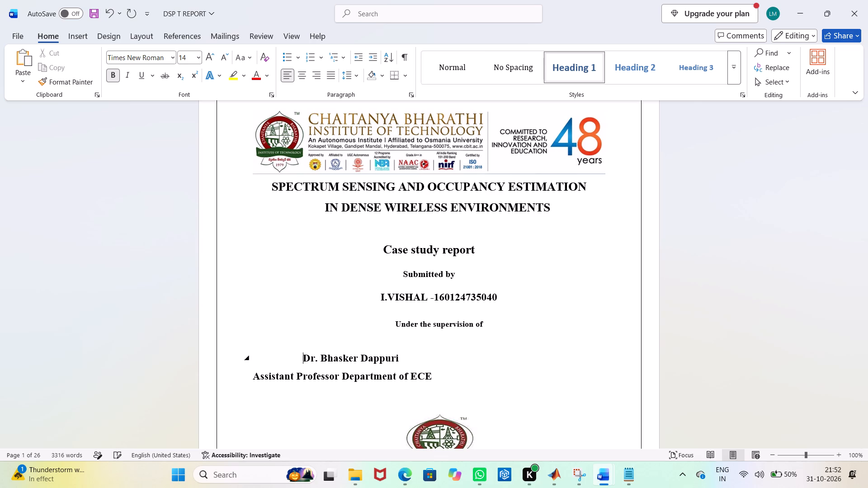
{"action": "key", "text": "BackSpace"}
{"action": "key", "text": "BackSpace"}
{"action": "key", "text": "BackSpace"}
{"action": "key", "text": "BackSpace"}
{"action": "key", "text": "BackSpace"}
{"action": "key", "text": "BackSpace"}
{"action": "key", "text": "BackSpace"}
{"action": "key", "text": "BackSpace"}
{"action": "key", "text": "BackSpace"}
{"action": "key", "text": "BackSpace"}
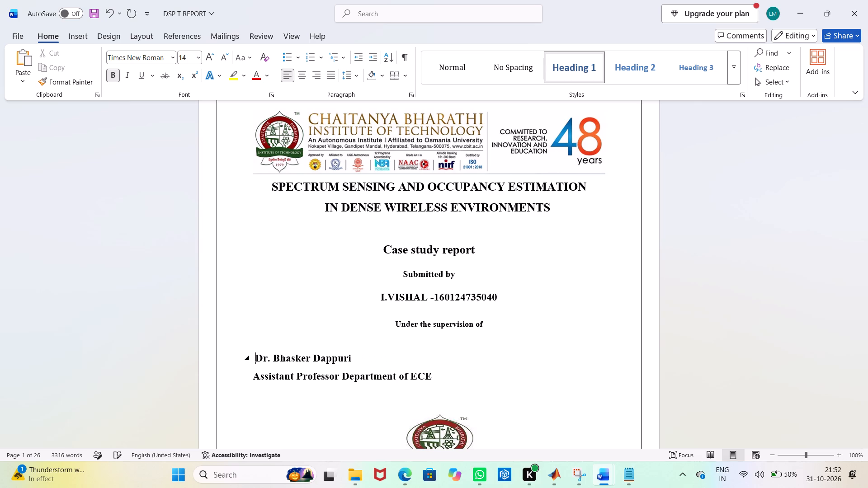
{"action": "key", "text": "BackSpace"}
{"action": "key", "text": "BackSpace"}
{"action": "key", "text": "Return"}
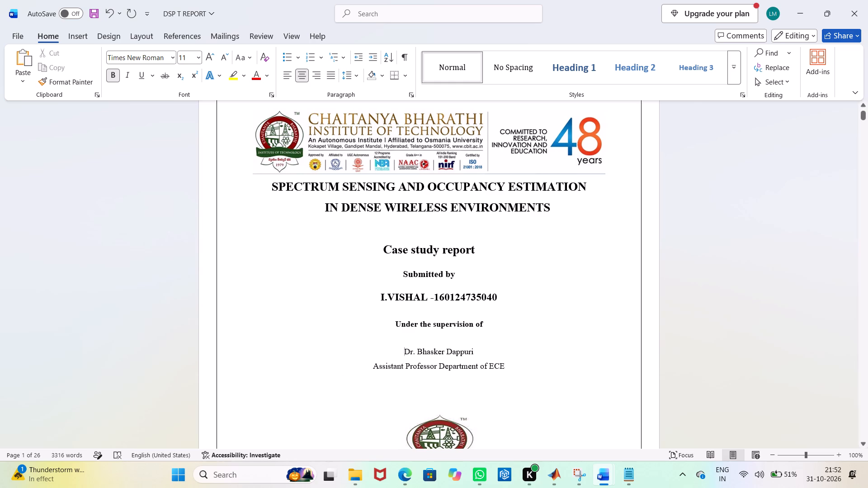
Make the supervision block bold, from "Under the supervision of" through "Assistant Professor Department of ECE".
{"action": "left_click_drag", "start_coordinate": [398, 344], "coordinate": [509, 364]}
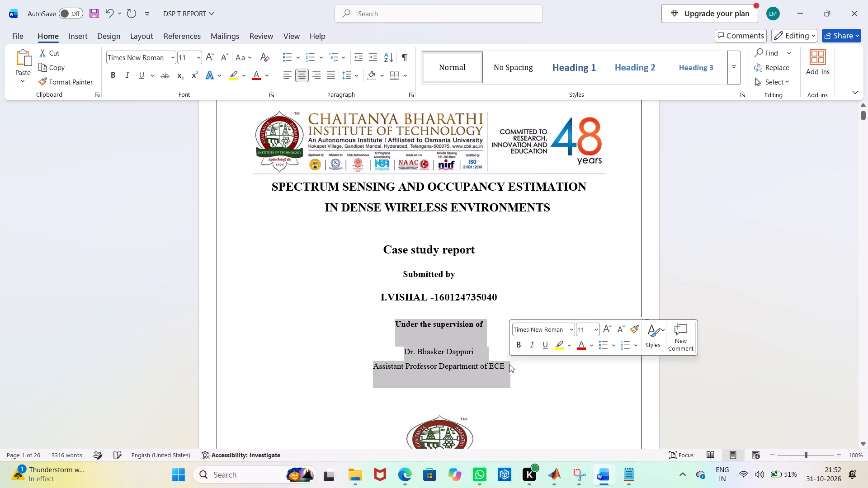
{"action": "left_click", "coordinate": [520, 346]}
{"action": "left_click", "coordinate": [520, 346]}
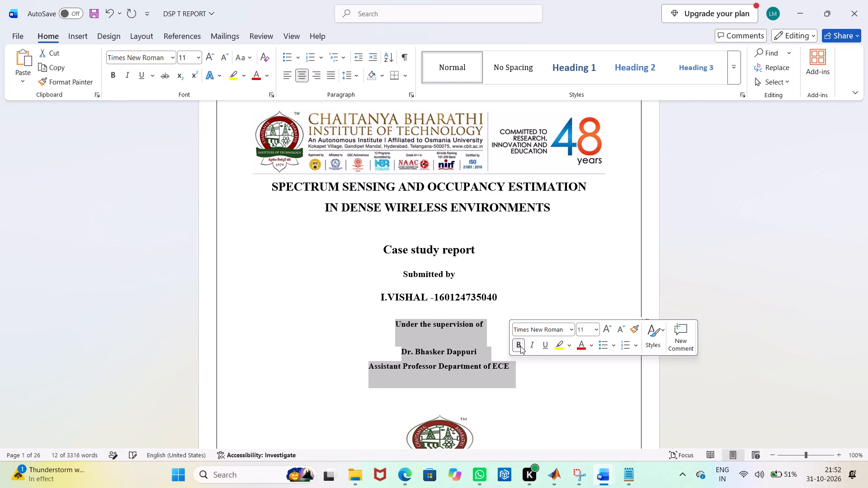
Enlarge the supervisor's name and the Assistant Professor Department of ECE line on the cover page to 14 pt.
{"action": "left_click", "coordinate": [661, 276]}
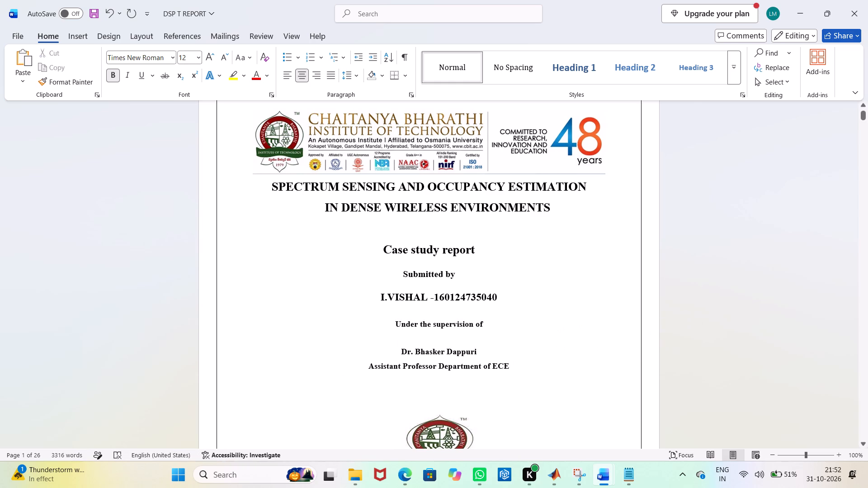
{"action": "left_click_drag", "start_coordinate": [523, 374], "coordinate": [379, 350]}
{"action": "double_click", "coordinate": [476, 310]}
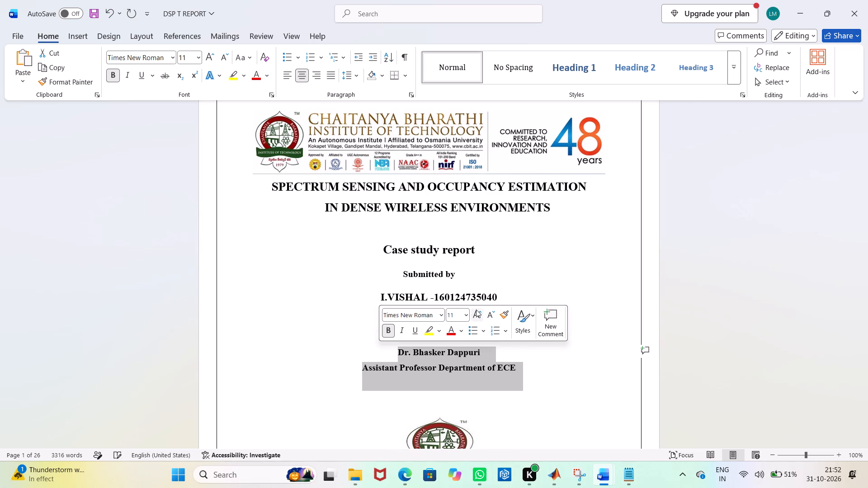
{"action": "scroll", "coordinate": [538, 333], "scroll_direction": "down", "scroll_amount": 3}
{"action": "scroll", "coordinate": [578, 331], "scroll_direction": "down", "scroll_amount": 1}
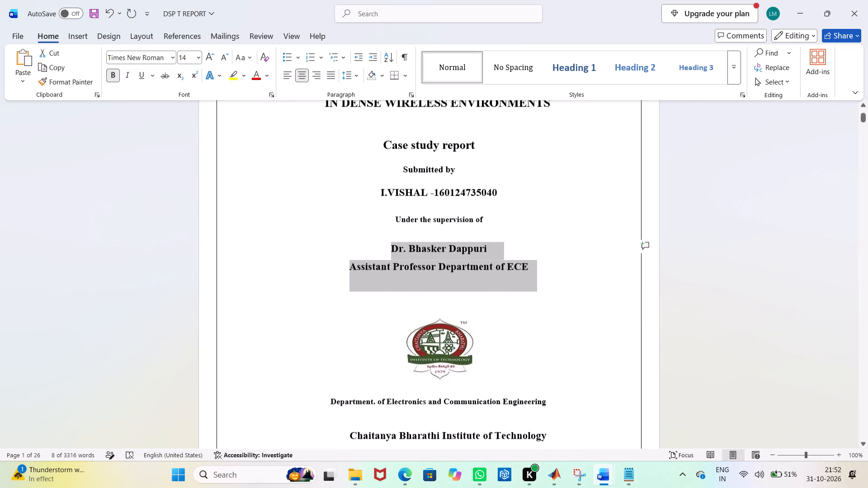
{"action": "scroll", "coordinate": [578, 331], "scroll_direction": "down", "scroll_amount": 2}
{"action": "scroll", "coordinate": [578, 331], "scroll_direction": "up", "scroll_amount": 4}
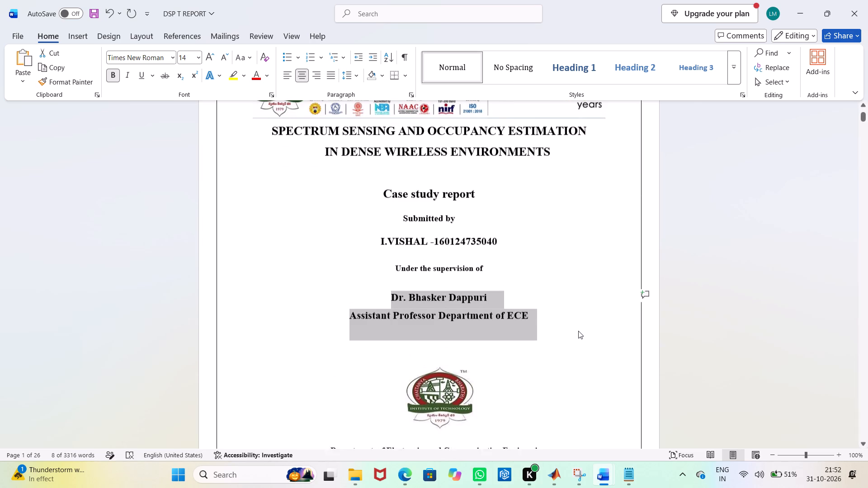
Remove the indent before the student name and roll number line by joining it to Submitted by and splitting it off again.
{"action": "left_click", "coordinate": [344, 244]}
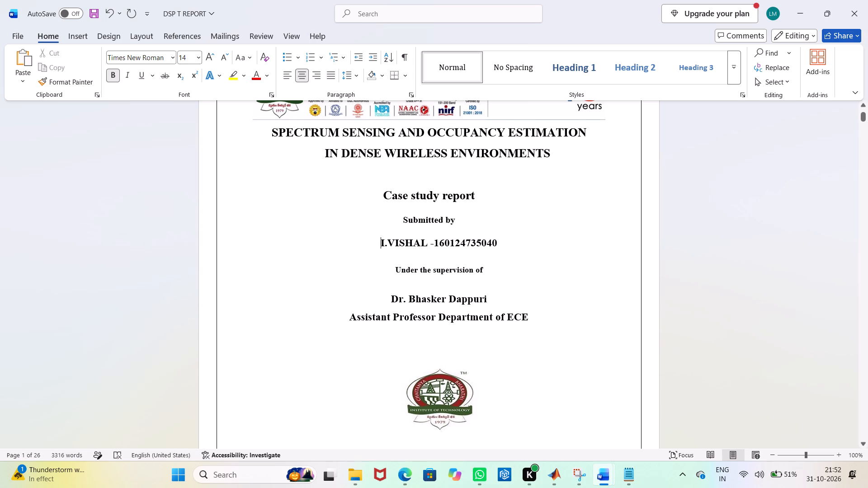
{"action": "key", "text": "BackSpace"}
{"action": "key", "text": "BackSpace"}
{"action": "key", "text": "BackSpace"}
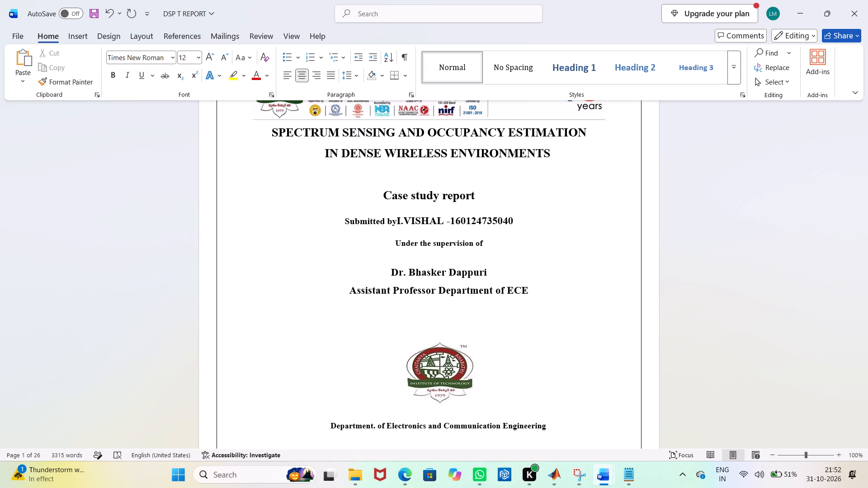
{"action": "key", "text": "Return"}
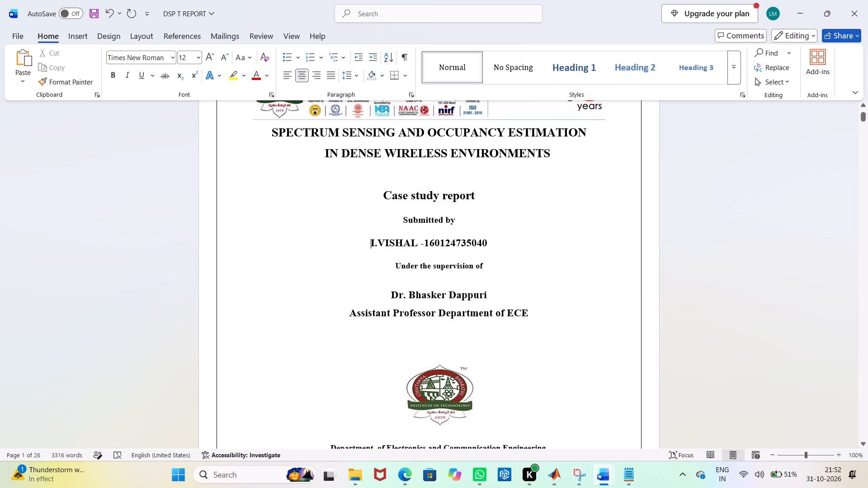
Centre the Under the supervision of line without its indent by merging it into the student line and splitting it off again.
{"action": "left_click", "coordinate": [397, 267]}
{"action": "key", "text": "BackSpace"}
{"action": "key", "text": "BackSpace"}
{"action": "key", "text": "BackSpace"}
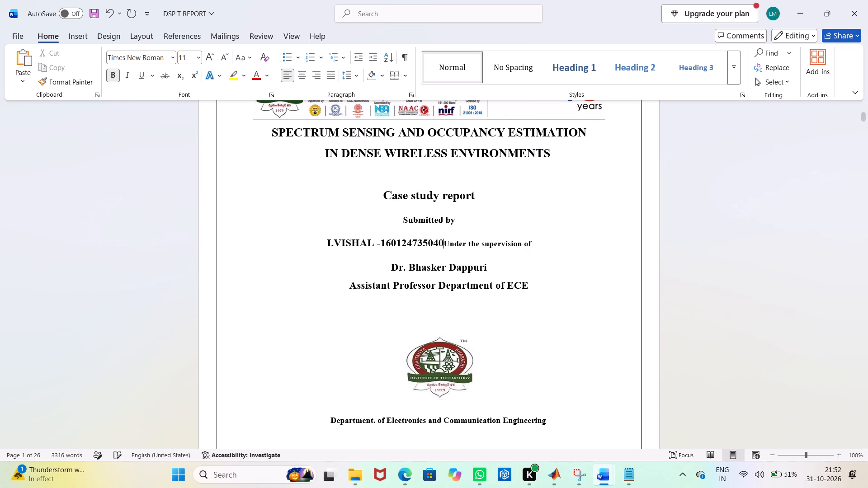
{"action": "key", "text": "Return"}
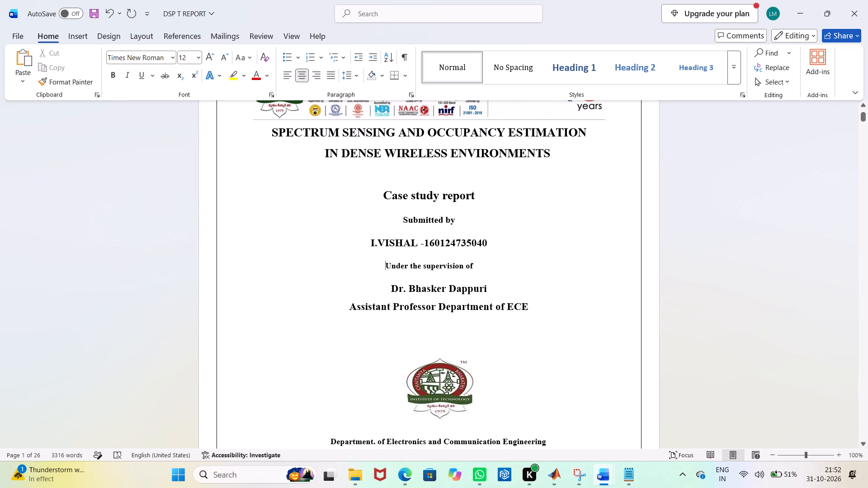
Enlarge the college logo slightly above the Department of Electronics and Communication Engineering line on the cover page.
{"action": "scroll", "coordinate": [401, 215], "scroll_direction": "up", "scroll_amount": 3}
{"action": "scroll", "coordinate": [401, 215], "scroll_direction": "down", "scroll_amount": 6}
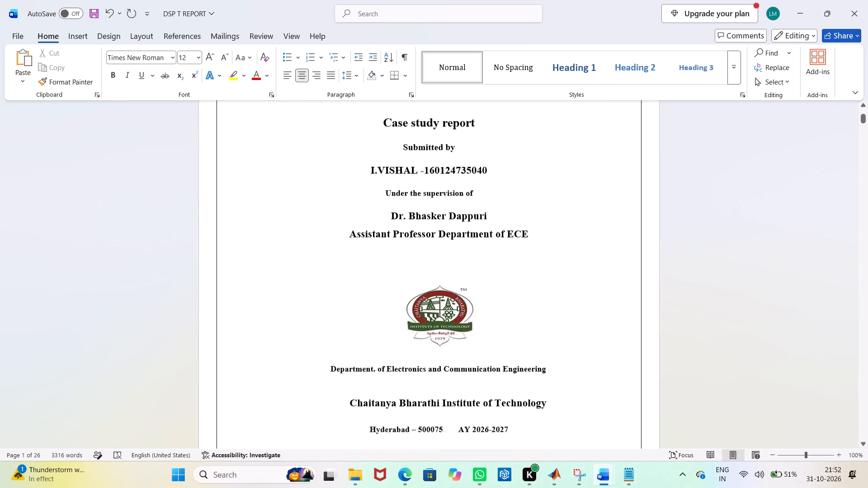
{"action": "scroll", "coordinate": [401, 215], "scroll_direction": "down", "scroll_amount": 4}
{"action": "left_click", "coordinate": [432, 195]}
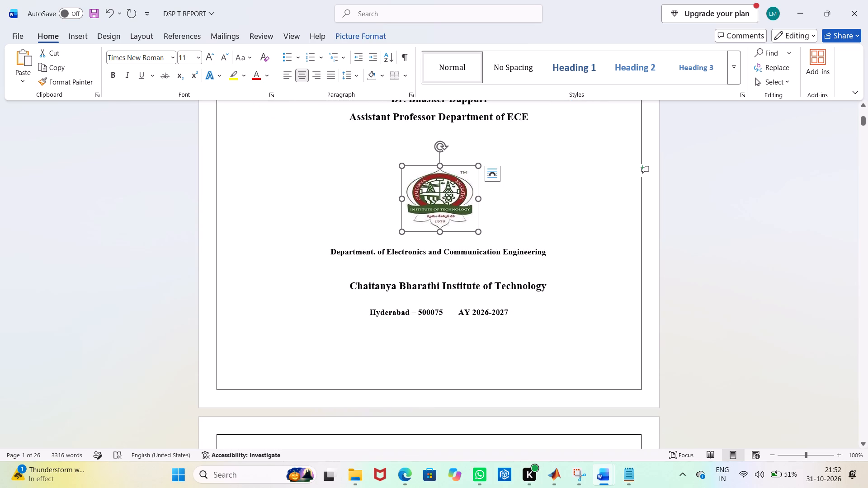
{"action": "left_click_drag", "start_coordinate": [401, 168], "coordinate": [397, 152]}
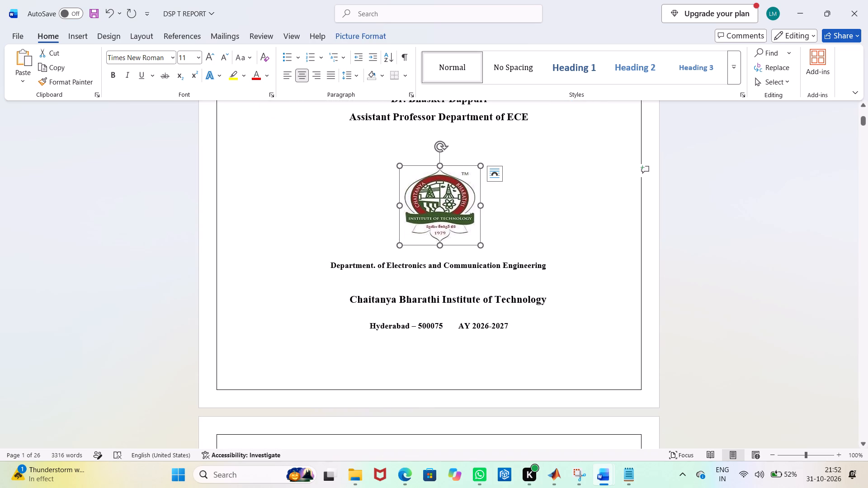
Move the logo up to just below the Assistant Professor line and centre it.
{"action": "left_click_drag", "start_coordinate": [419, 198], "coordinate": [415, 155]}
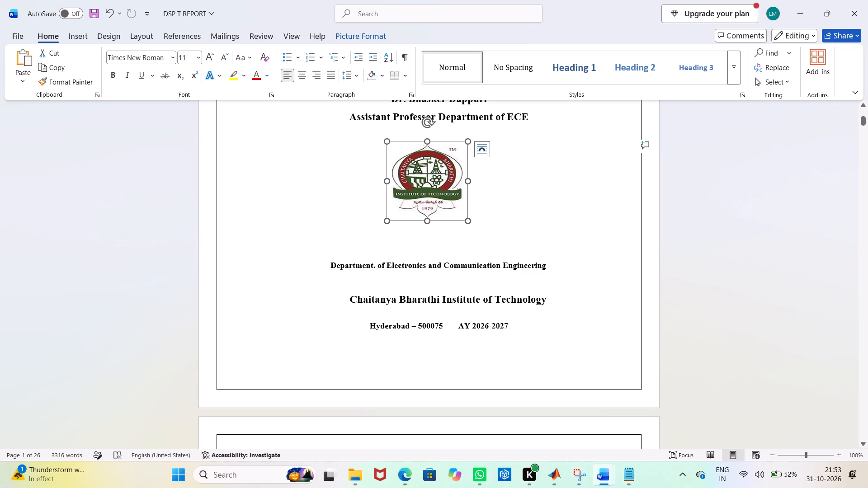
{"action": "left_click", "coordinate": [302, 78]}
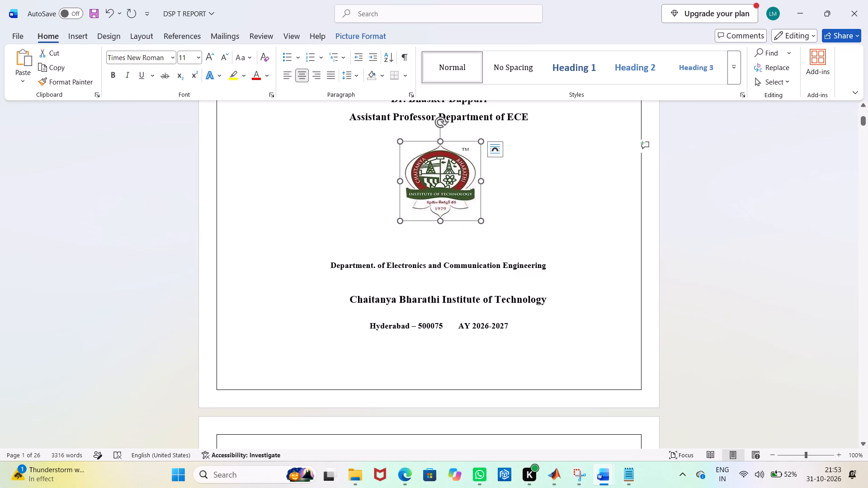
Delete the indent and extra blank line before the Department of Electronics and Communication Engineering line and centre it.
{"action": "left_click", "coordinate": [330, 265]}
{"action": "key", "text": "BackSpace"}
{"action": "key", "text": "BackSpace"}
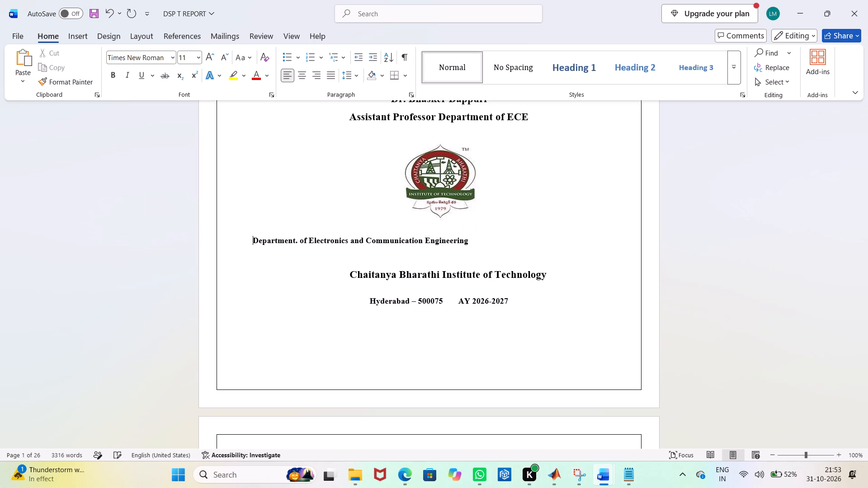
{"action": "left_click", "coordinate": [302, 79]}
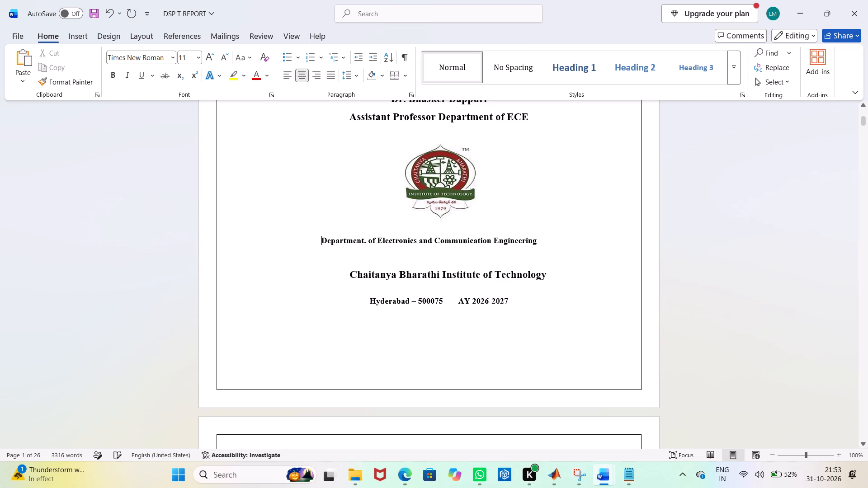
Clear the indent and Heading 1 style from the Chaitanya Bharathi Institute of Technology line by joining it to the department line and re-splitting.
{"action": "left_click", "coordinate": [350, 273]}
{"action": "key", "text": "BackSpace"}
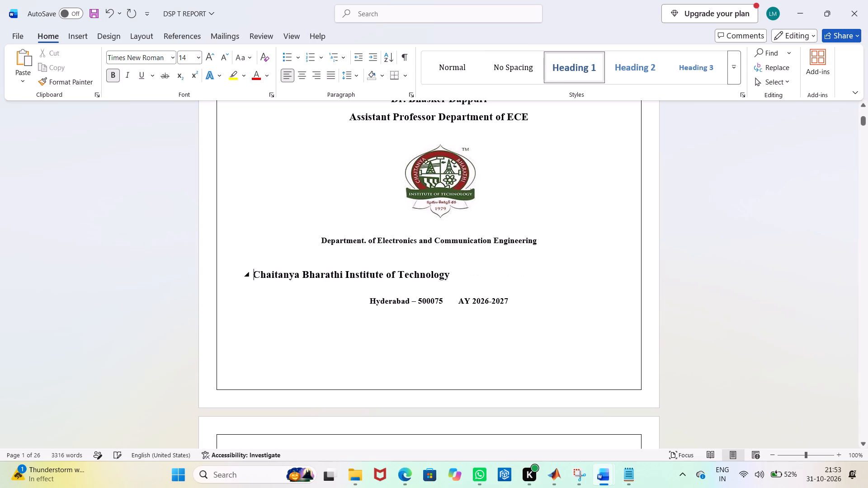
{"action": "key", "text": "BackSpace"}
{"action": "key", "text": "Return"}
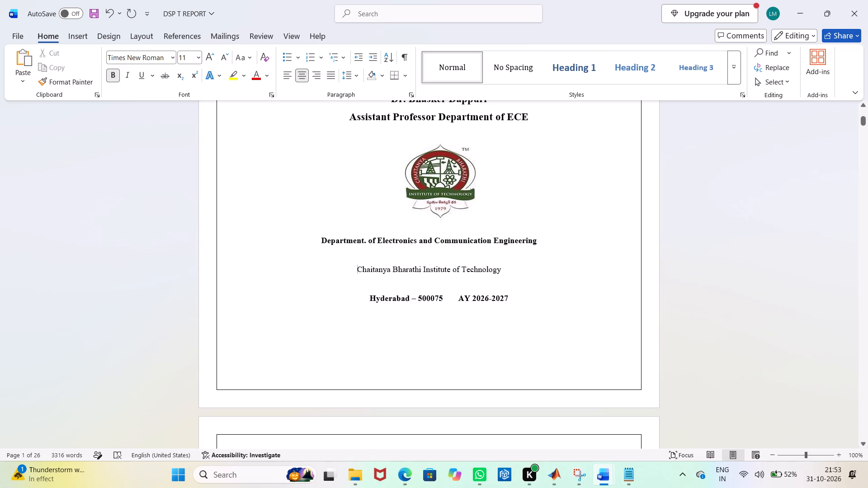
Split AY 2026-2027 from the Hyderabad – 500075 line onto its own line.
{"action": "left_click", "coordinate": [459, 298]}
{"action": "key", "text": "Return"}
Set the four closing lines of the cover page, from the department line through AY 2026-2027, to 12 pt.
{"action": "scroll", "coordinate": [469, 315], "scroll_direction": "down", "scroll_amount": 4}
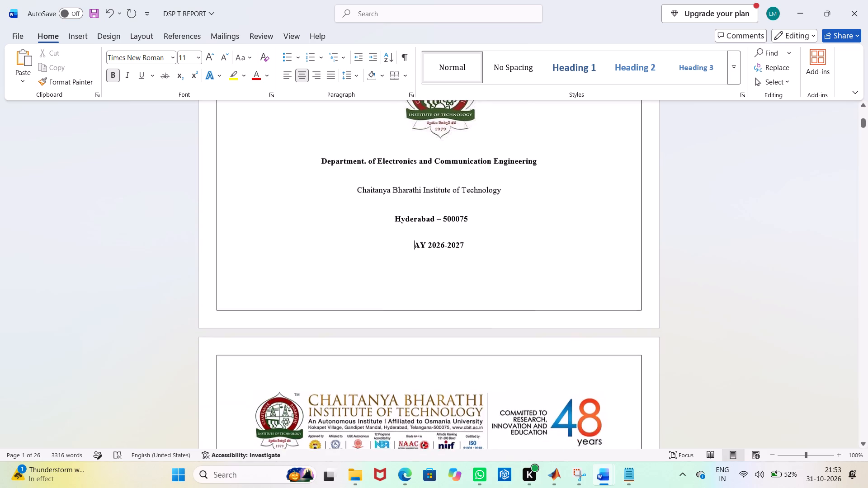
{"action": "scroll", "coordinate": [470, 314], "scroll_direction": "down", "scroll_amount": 5}
{"action": "scroll", "coordinate": [470, 314], "scroll_direction": "up", "scroll_amount": 5}
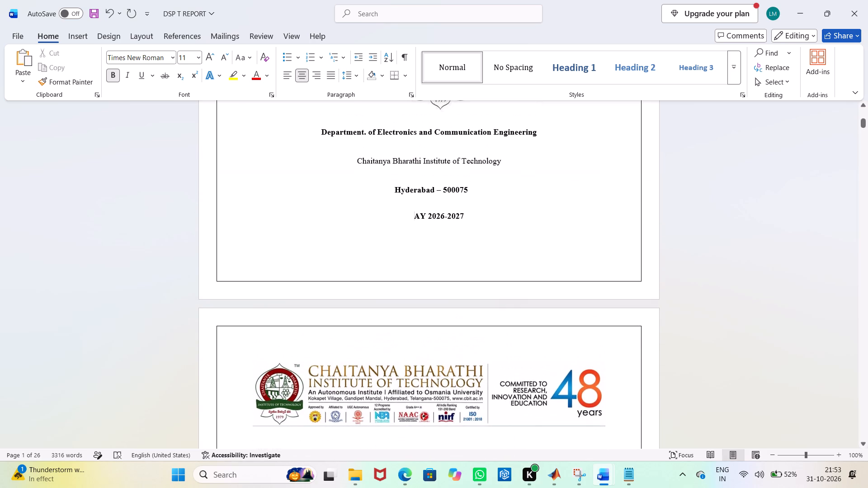
{"action": "left_click_drag", "start_coordinate": [483, 228], "coordinate": [311, 133]}
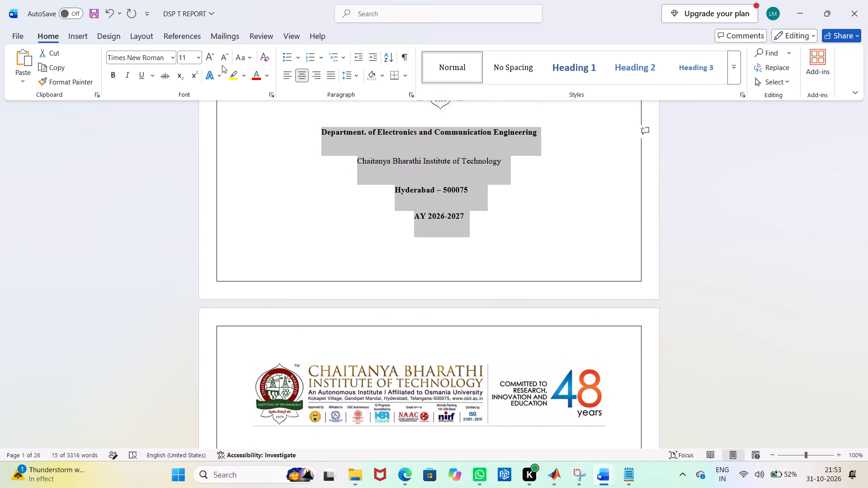
{"action": "left_click", "coordinate": [204, 51]}
{"action": "left_click", "coordinate": [204, 51]}
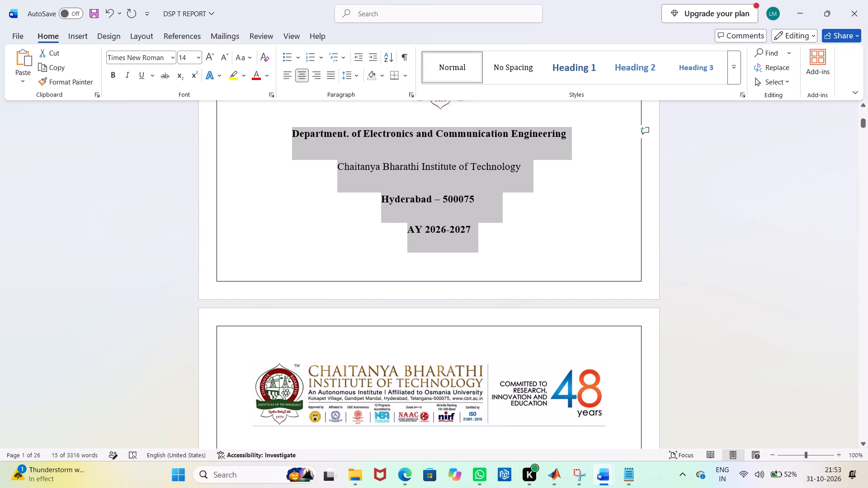
{"action": "left_click", "coordinate": [225, 55]}
{"action": "left_click", "coordinate": [735, 215]}
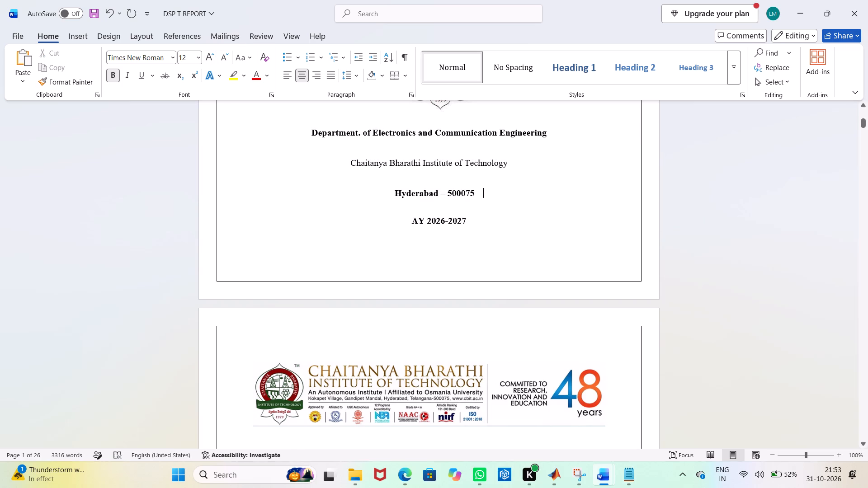
Make the Chaitanya Bharathi Institute of Technology line 14 pt and bold.
{"action": "left_click_drag", "start_coordinate": [519, 159], "coordinate": [345, 164]}
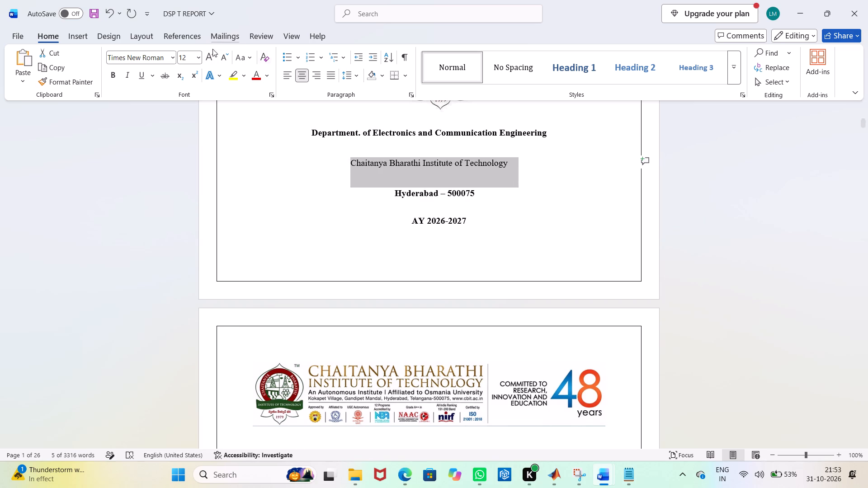
{"action": "left_click", "coordinate": [210, 58]}
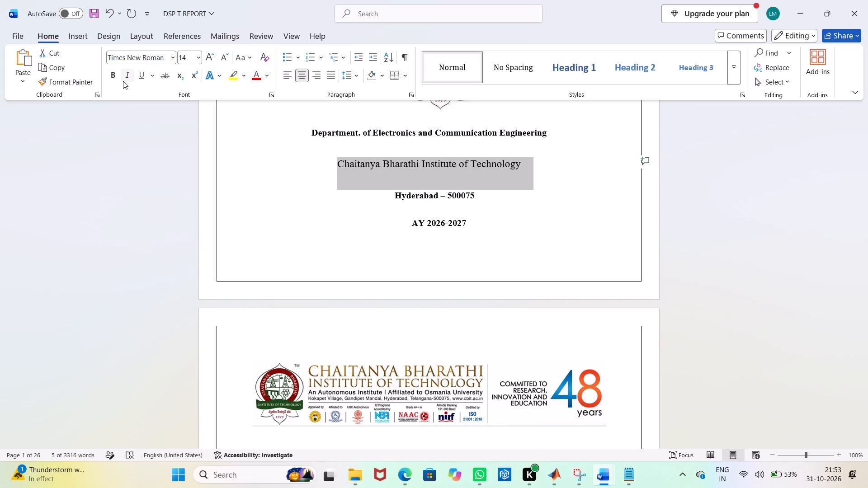
{"action": "left_click", "coordinate": [118, 75]}
{"action": "left_click", "coordinate": [728, 248]}
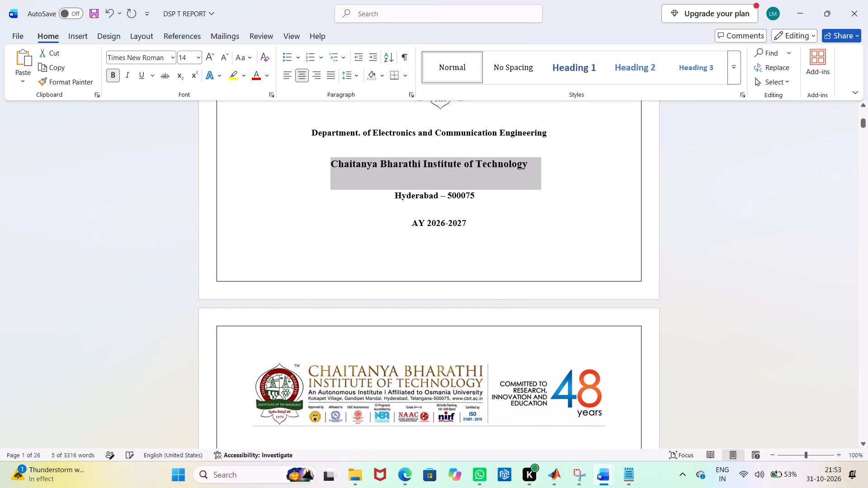
Join AY 2026-2027 to the Hyderabad line, delete the space between them, and split it back onto its own line.
{"action": "scroll", "coordinate": [585, 265], "scroll_direction": "up", "scroll_amount": 3}
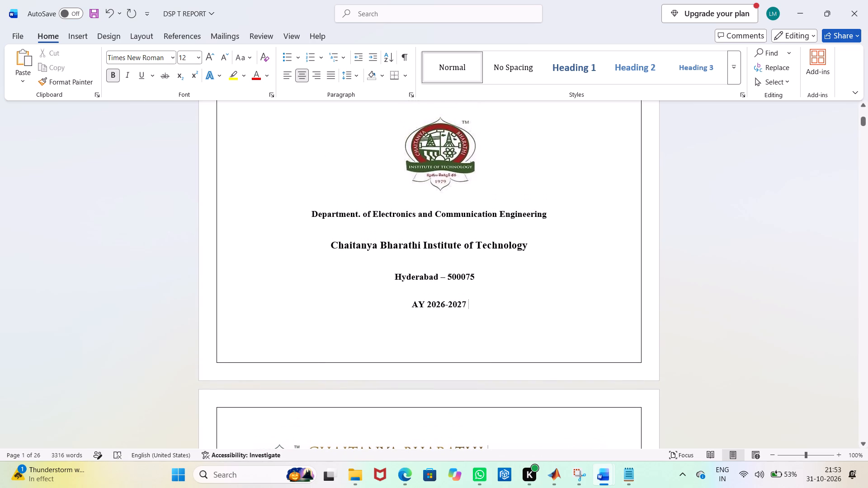
{"action": "left_click", "coordinate": [408, 305]}
{"action": "key", "text": "BackSpace"}
{"action": "key", "text": "BackSpace"}
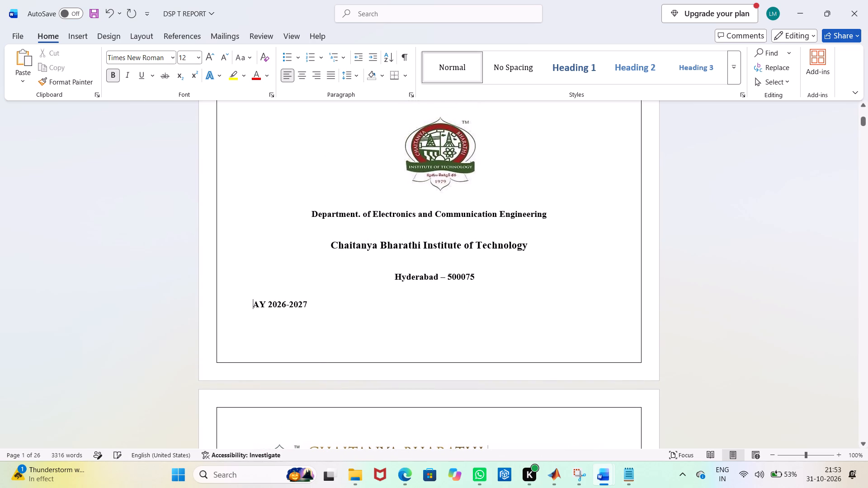
{"action": "key", "text": "BackSpace"}
{"action": "key", "text": "BackSpace"}
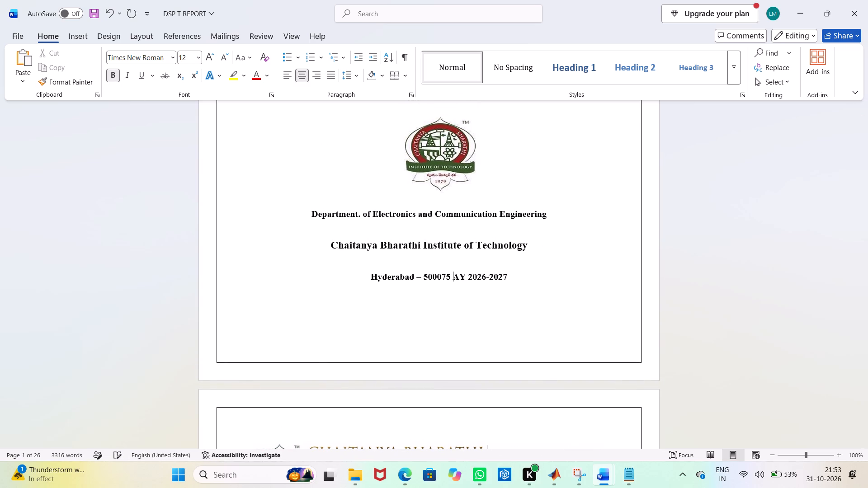
{"action": "key", "text": "BackSpace"}
{"action": "key", "text": "Return"}
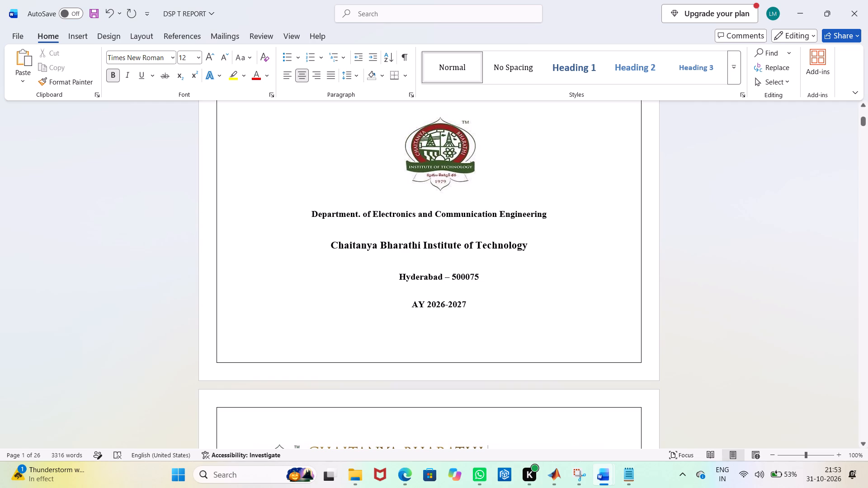
Remove the indent before Hyderabad – 500075 by joining it to the institute line, then split it back onto its own centred line.
{"action": "left_click", "coordinate": [399, 277]}
{"action": "key", "text": "BackSpace"}
{"action": "key", "text": "BackSpace"}
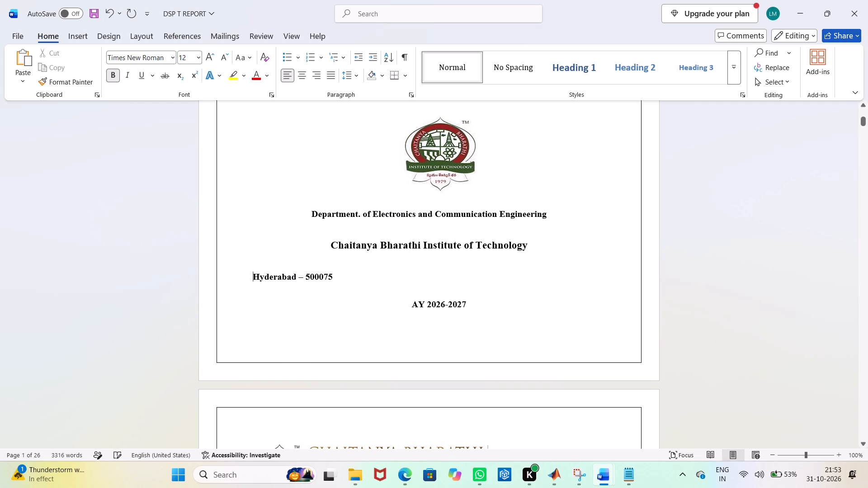
{"action": "key", "text": "BackSpace"}
{"action": "key", "text": "BackSpace"}
{"action": "key", "text": "BackSpace"}
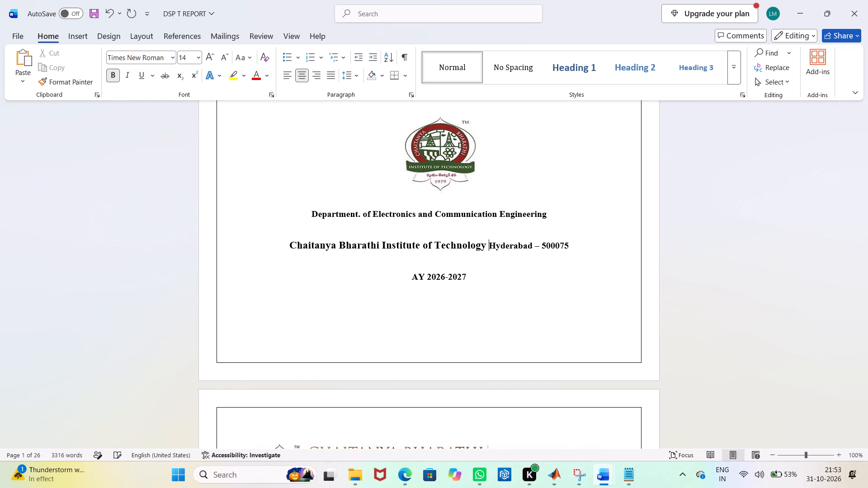
{"action": "key", "text": "BackSpace"}
{"action": "key", "text": "Return"}
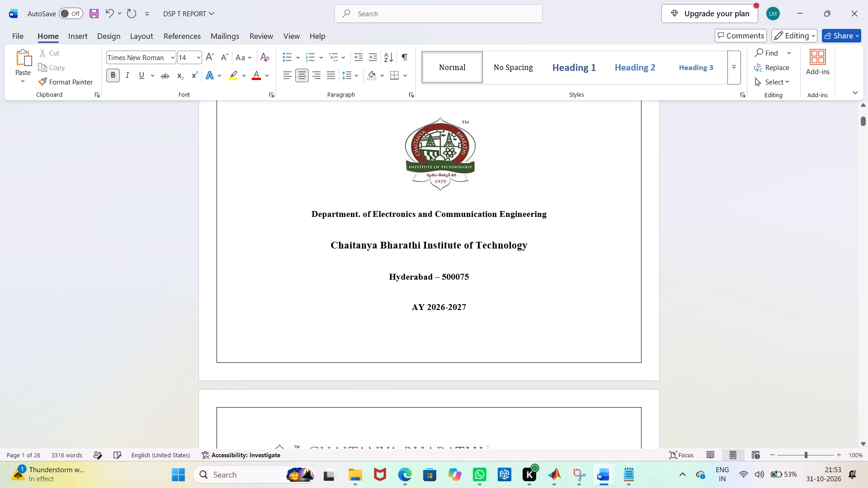
Remove the leftover indent from the AY 2026-2027 line on the cover page and centre it.
{"action": "left_click", "coordinate": [413, 309]}
{"action": "key", "text": "BackSpace"}
{"action": "key", "text": "BackSpace"}
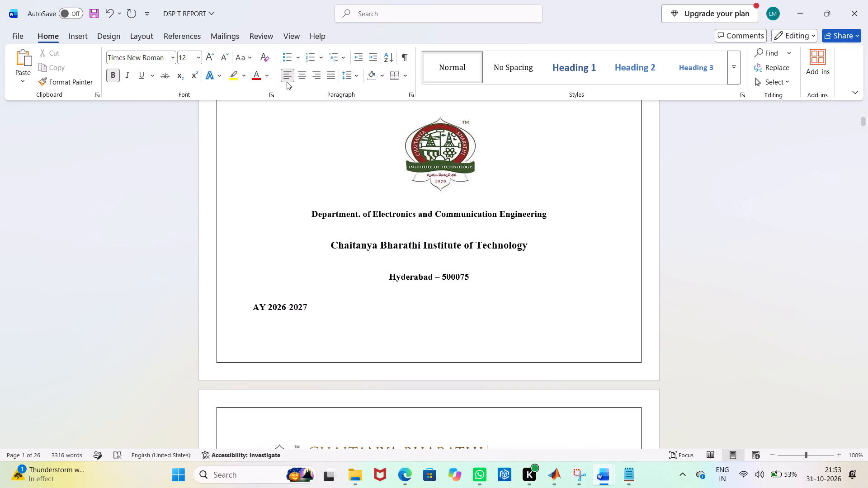
{"action": "left_click", "coordinate": [308, 76]}
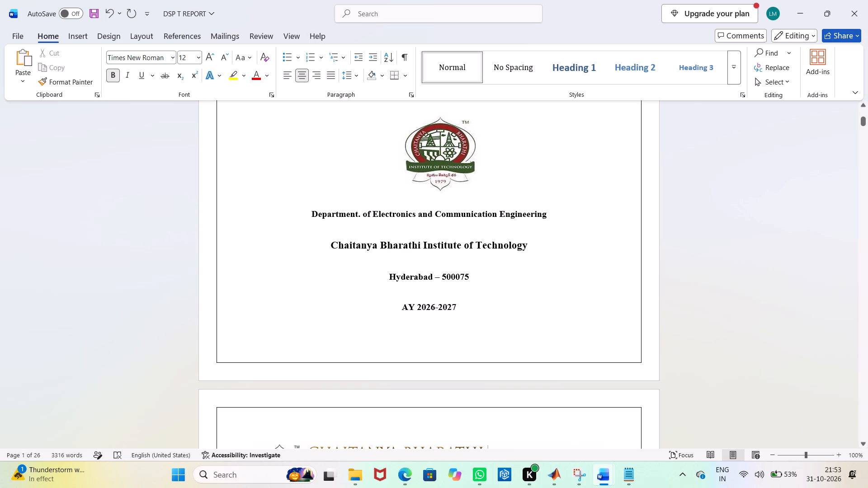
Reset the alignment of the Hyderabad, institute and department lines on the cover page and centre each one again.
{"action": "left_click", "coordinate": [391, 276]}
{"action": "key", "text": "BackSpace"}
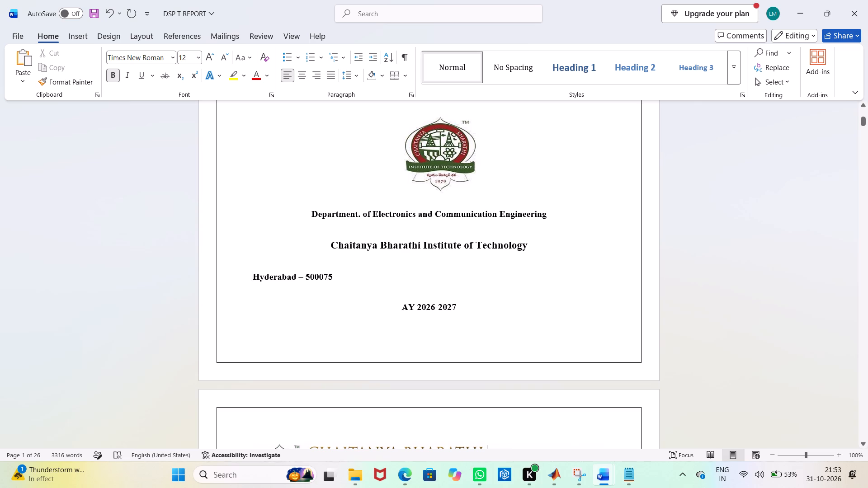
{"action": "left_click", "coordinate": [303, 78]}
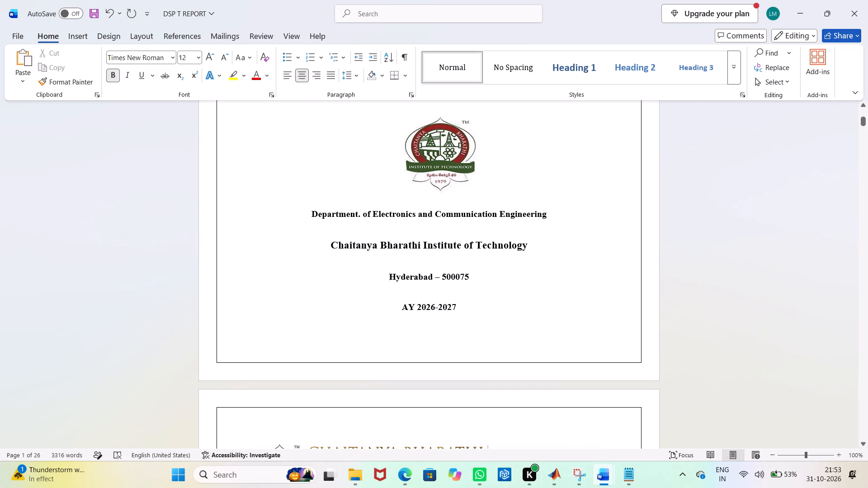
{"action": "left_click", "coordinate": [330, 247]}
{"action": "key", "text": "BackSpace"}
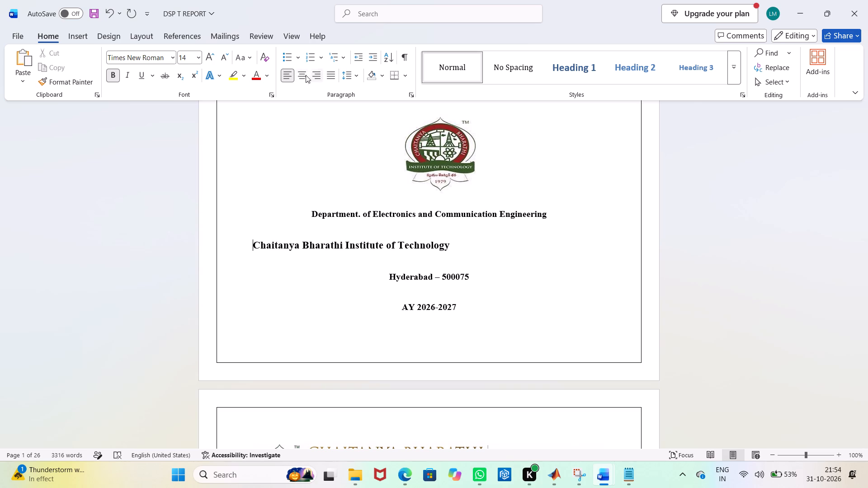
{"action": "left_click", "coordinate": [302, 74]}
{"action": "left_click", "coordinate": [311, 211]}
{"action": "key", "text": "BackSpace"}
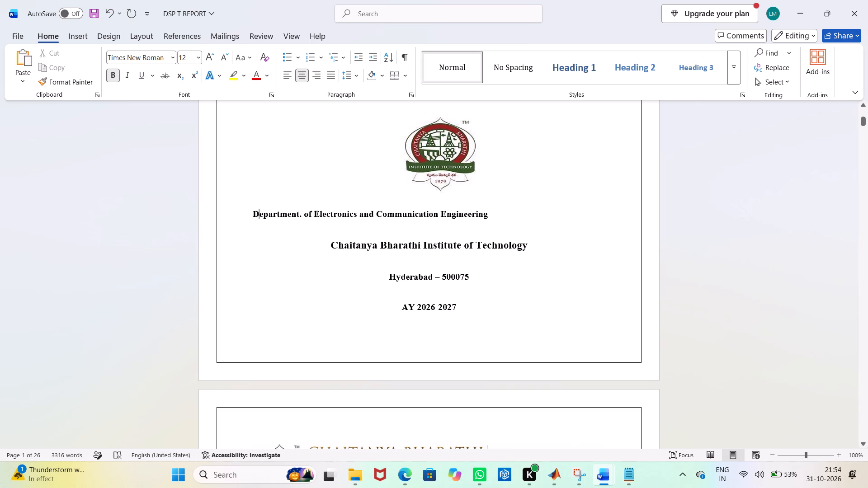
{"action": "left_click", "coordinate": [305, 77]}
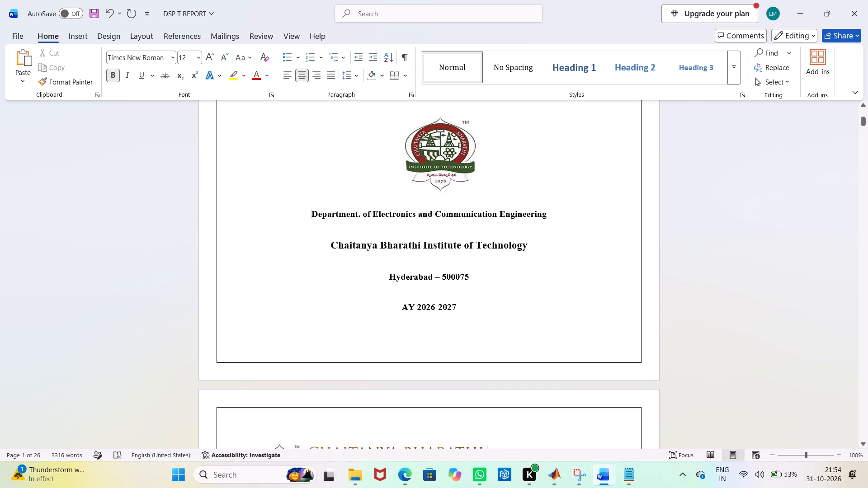
Increase the department line on the cover page to 14 pt.
{"action": "scroll", "coordinate": [472, 315], "scroll_direction": "down", "scroll_amount": 3}
{"action": "scroll", "coordinate": [474, 317], "scroll_direction": "up", "scroll_amount": 4}
{"action": "left_click_drag", "start_coordinate": [580, 241], "coordinate": [353, 260]}
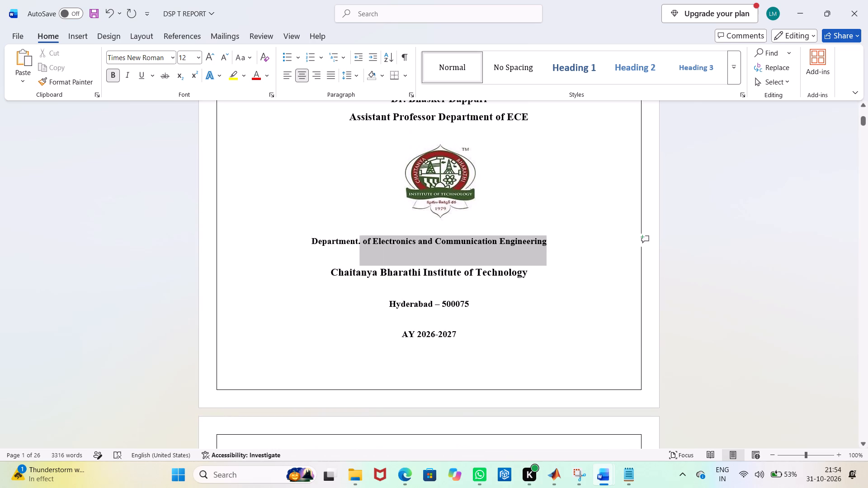
{"action": "left_click_drag", "start_coordinate": [353, 260], "coordinate": [334, 258]}
{"action": "left_click", "coordinate": [211, 58]}
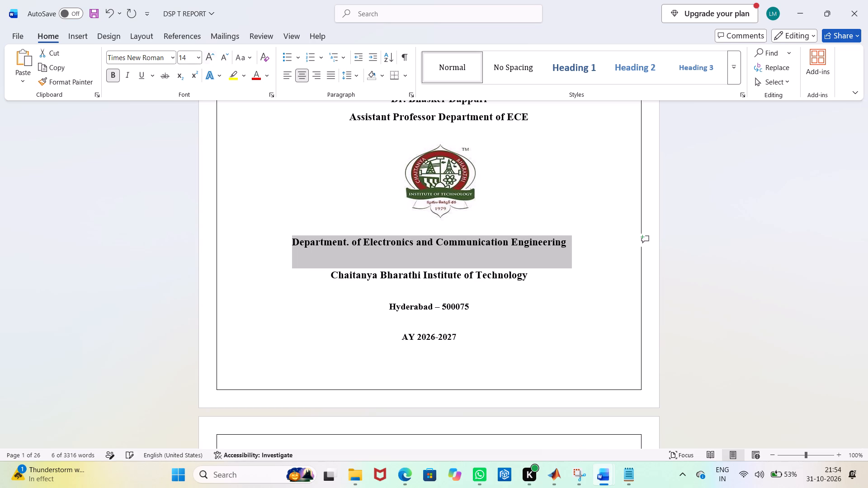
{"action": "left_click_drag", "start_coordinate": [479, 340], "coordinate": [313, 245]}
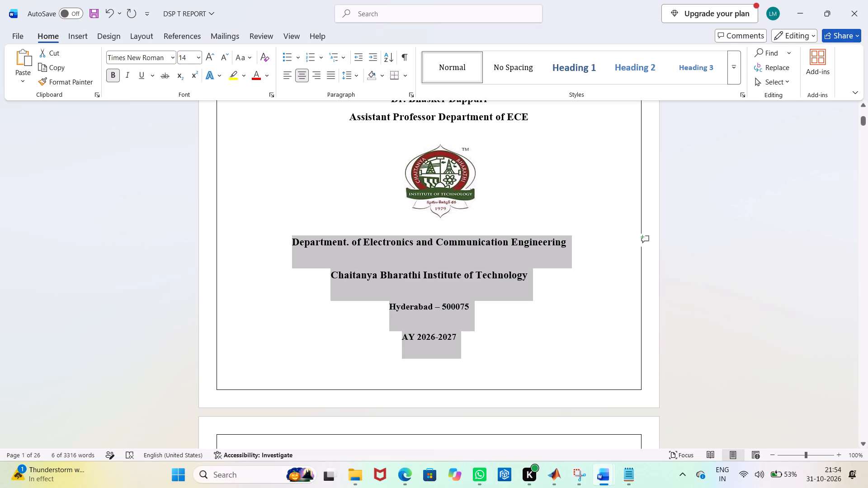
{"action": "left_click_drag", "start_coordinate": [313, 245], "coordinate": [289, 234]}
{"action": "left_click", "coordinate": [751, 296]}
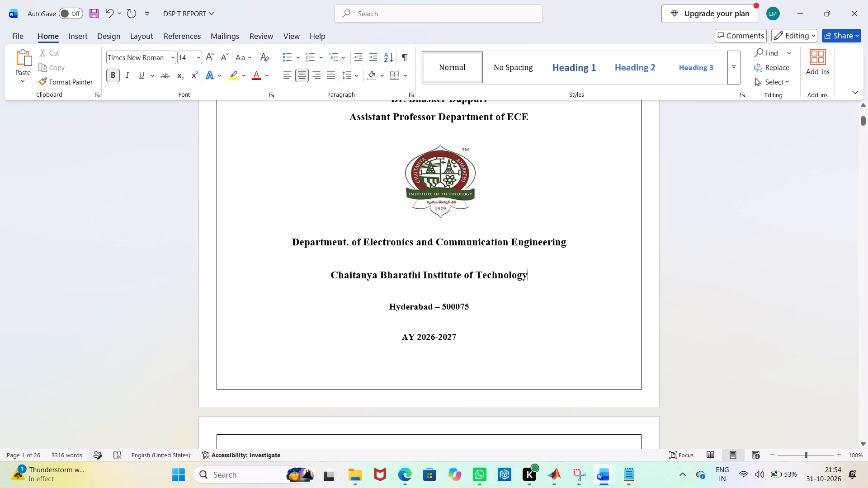
Enlarge the institute emblem above the department line on the cover page slightly, keeping its proportions.
{"action": "left_click", "coordinate": [443, 167]}
{"action": "left_click_drag", "start_coordinate": [478, 221], "coordinate": [489, 227]}
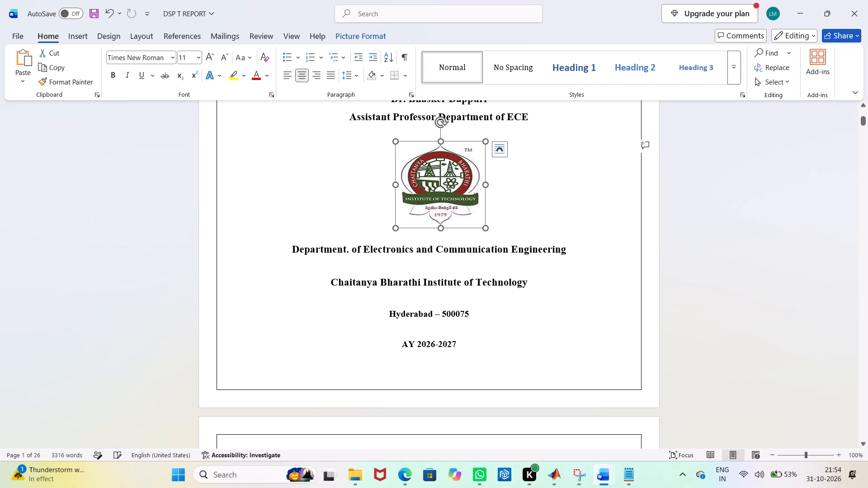
{"action": "scroll", "coordinate": [603, 351], "scroll_direction": "up", "scroll_amount": 9}
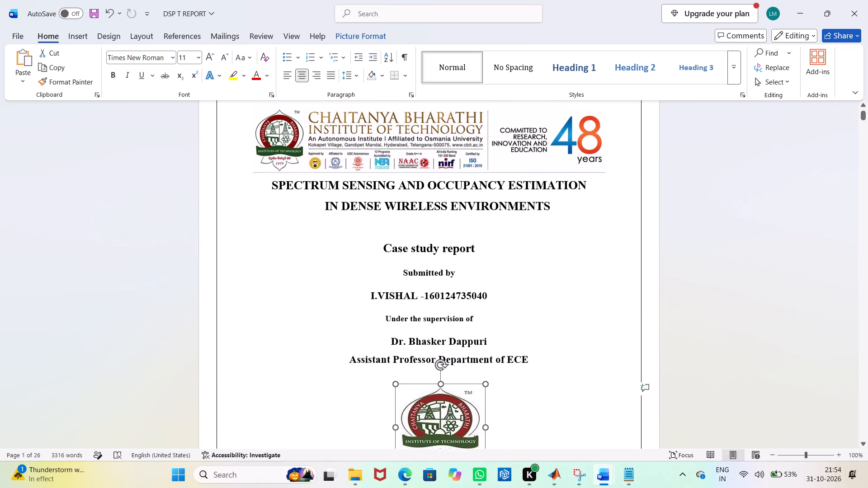
{"action": "left_click", "coordinate": [784, 298]}
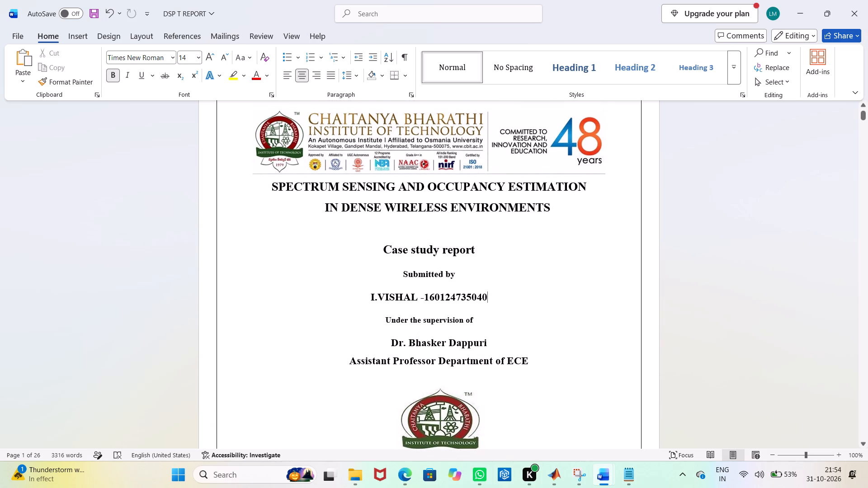
Set the Declaration page text below the heading, from the first paragraph through the date line, to 12 pt.
{"action": "scroll", "coordinate": [593, 314], "scroll_direction": "down", "scroll_amount": 4}
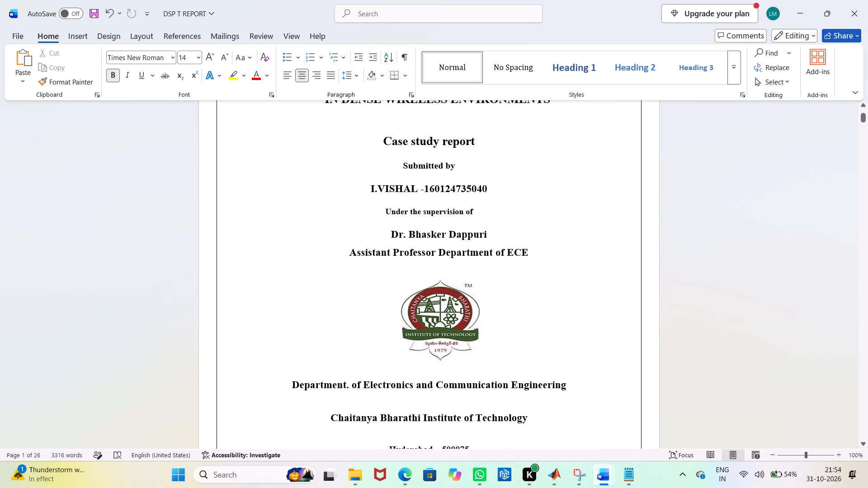
{"action": "scroll", "coordinate": [595, 312], "scroll_direction": "down", "scroll_amount": 19}
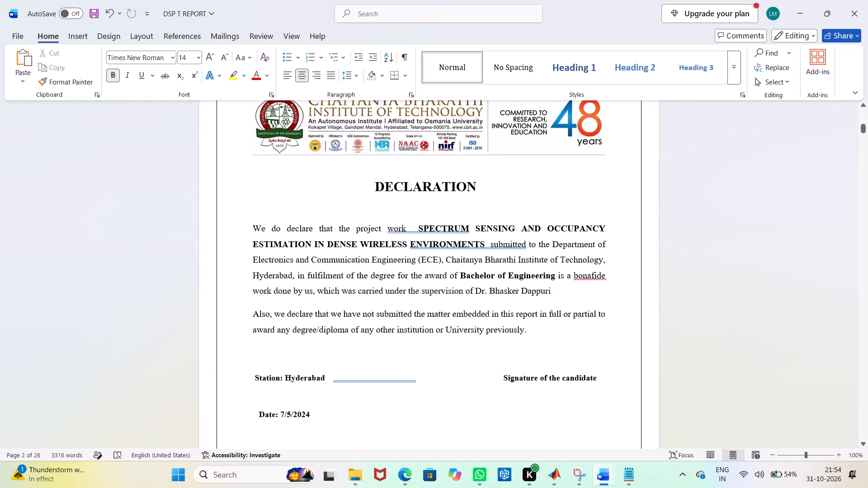
{"action": "left_click_drag", "start_coordinate": [372, 418], "coordinate": [203, 202]}
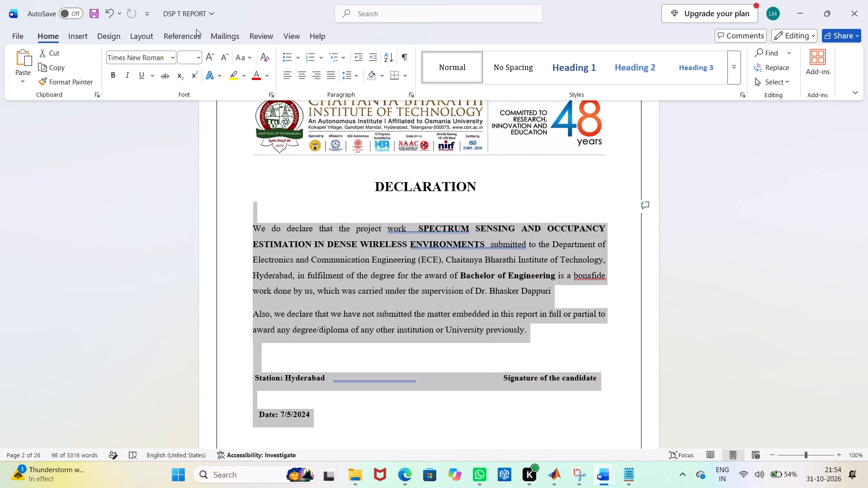
{"action": "left_click", "coordinate": [188, 53]}
{"action": "type", "text": "12"}
{"action": "key", "text": "Return"}
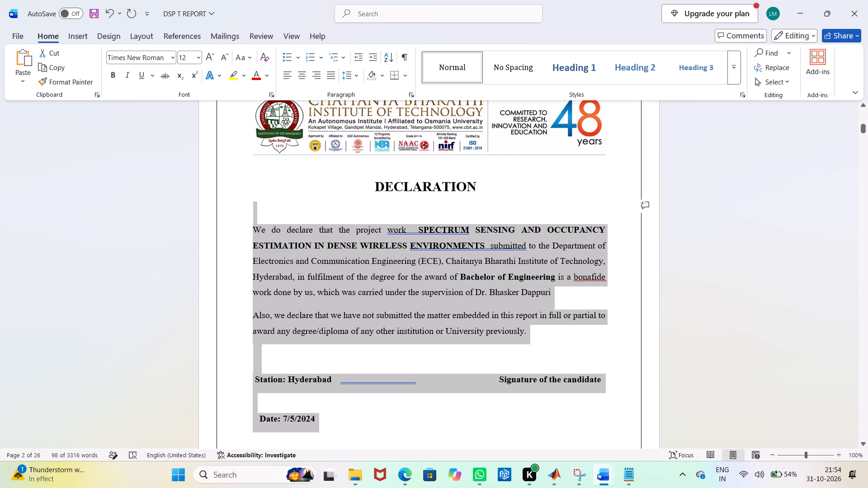
{"action": "left_click", "coordinate": [546, 399]}
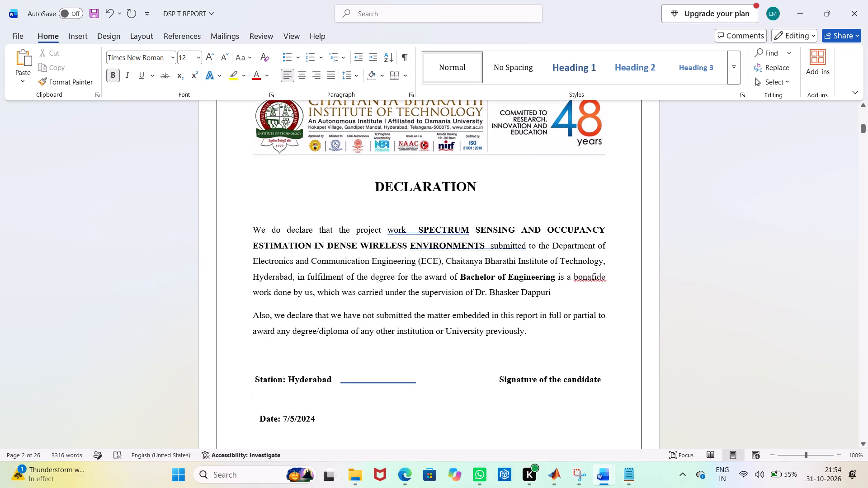
Delete all the blank spacing and underlining between Station: Hyderabad and Signature of the candidate on the Declaration page.
{"action": "left_click", "coordinate": [428, 387]}
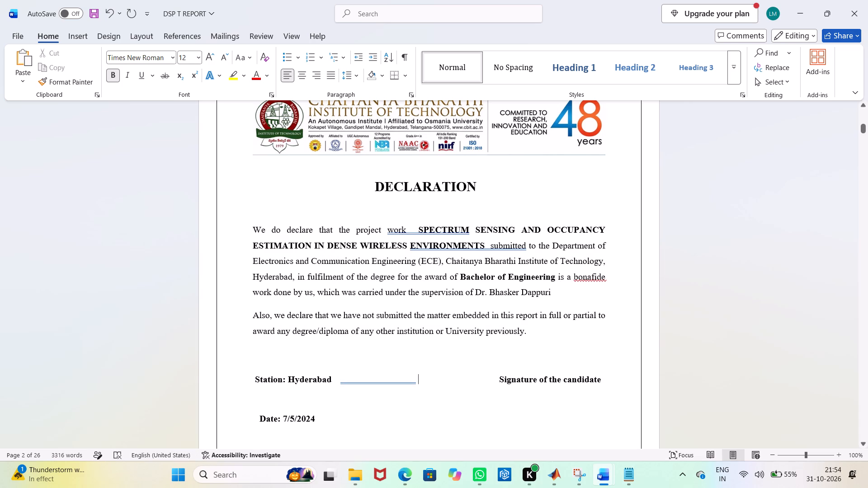
{"action": "left_click", "coordinate": [498, 380]}
{"action": "key", "text": "Right"}
{"action": "key", "text": "BackSpace"}
{"action": "key", "text": "BackSpace"}
{"action": "key", "text": "BackSpace"}
{"action": "key", "text": "BackSpace"}
{"action": "key", "text": "BackSpace"}
{"action": "key", "text": "BackSpace"}
{"action": "key", "text": "BackSpace"}
{"action": "key", "text": "BackSpace"}
{"action": "key", "text": "BackSpace"}
{"action": "key", "text": "BackSpace"}
{"action": "key", "text": "BackSpace"}
{"action": "key", "text": "BackSpace"}
{"action": "key", "text": "BackSpace"}
{"action": "key", "text": "BackSpace"}
{"action": "key", "text": "BackSpace"}
{"action": "key", "text": "BackSpace"}
{"action": "key", "text": "BackSpace"}
{"action": "key", "text": "BackSpace"}
{"action": "key", "text": "BackSpace"}
{"action": "key", "text": "BackSpace"}
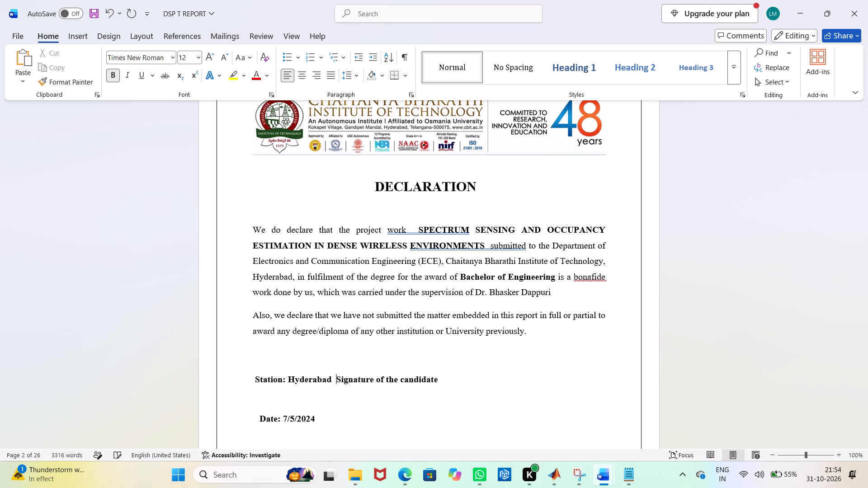
{"action": "key", "text": "BackSpace"}
{"action": "key", "text": "BackSpace"}
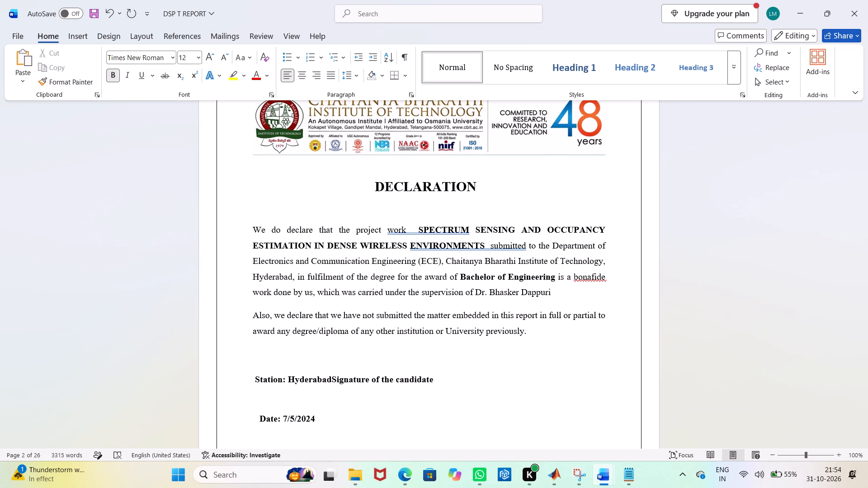
Separate Signature of the candidate from Station: Hyderabad with five tabs so it sits near the page's right margin.
{"action": "key", "text": "Tab"}
{"action": "key", "text": "Tab"}
{"action": "key", "text": "Tab"}
{"action": "key", "text": "Tab"}
{"action": "key", "text": "Tab"}
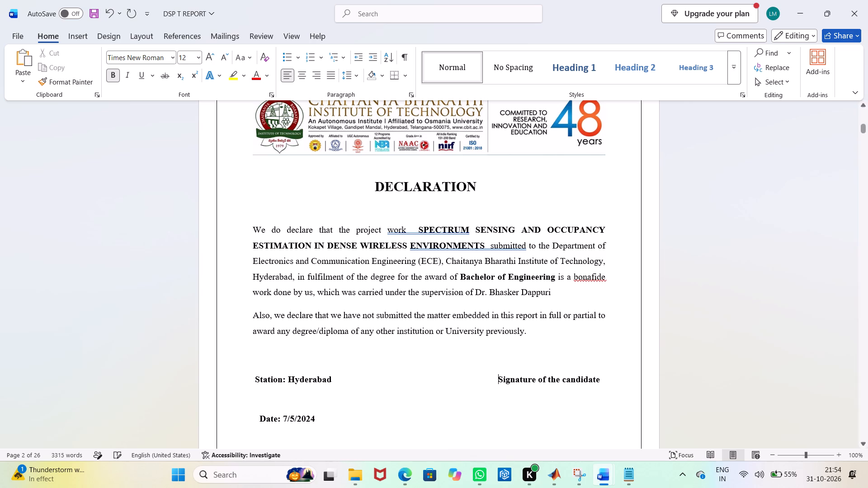
{"action": "key", "text": "Tab"}
{"action": "key", "text": "BackSpace"}
Indent the Date: 7/5/2024 line with six tabs so it sits under Signature of the candidate.
{"action": "left_click", "coordinate": [329, 418]}
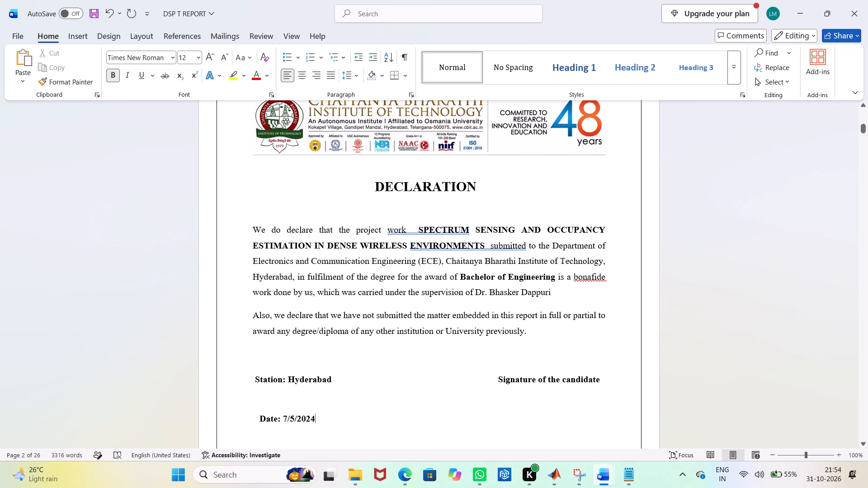
{"action": "key", "text": "Left"}
{"action": "key", "text": "Left"}
{"action": "key", "text": "Left"}
{"action": "key", "text": "Left"}
{"action": "key", "text": "Left"}
{"action": "key", "text": "Left"}
{"action": "key", "text": "Left"}
{"action": "key", "text": "Left"}
{"action": "key", "text": "Left"}
{"action": "key", "text": "Left"}
{"action": "key", "text": "Left"}
{"action": "key", "text": "Left"}
{"action": "key", "text": "Left"}
{"action": "key", "text": "Left"}
{"action": "key", "text": "Tab"}
{"action": "key", "text": "Tab"}
{"action": "key", "text": "Tab"}
{"action": "key", "text": "Tab"}
{"action": "key", "text": "Tab"}
{"action": "key", "text": "Tab"}
{"action": "key", "text": "Tab"}
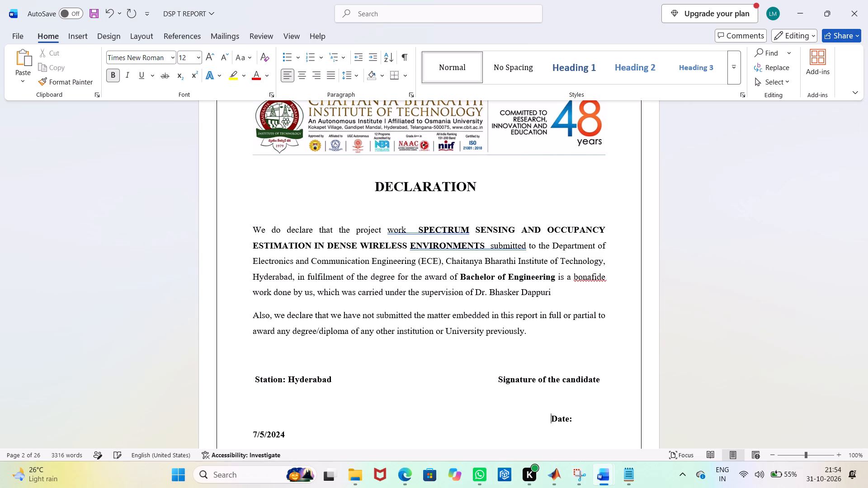
{"action": "key", "text": "BackSpace"}
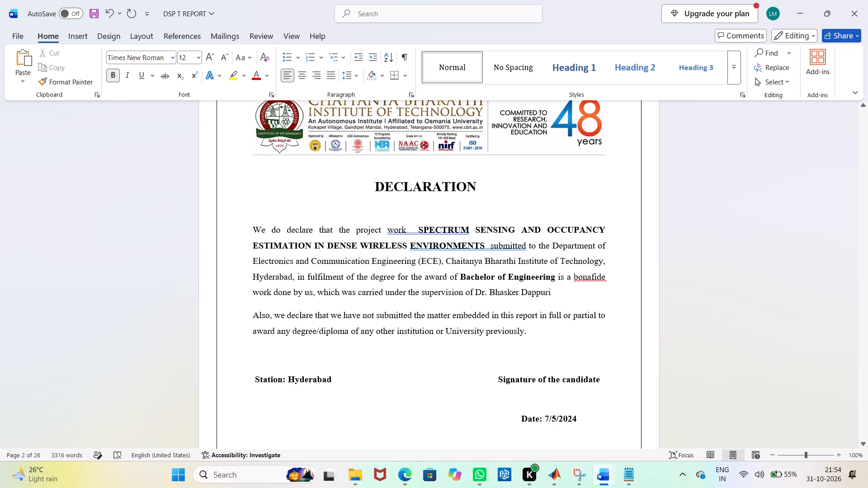
{"action": "left_click", "coordinate": [285, 411]}
Add an empty paragraph above the Station: Hyderabad line on the Declaration page.
{"action": "scroll", "coordinate": [430, 358], "scroll_direction": "down", "scroll_amount": 5}
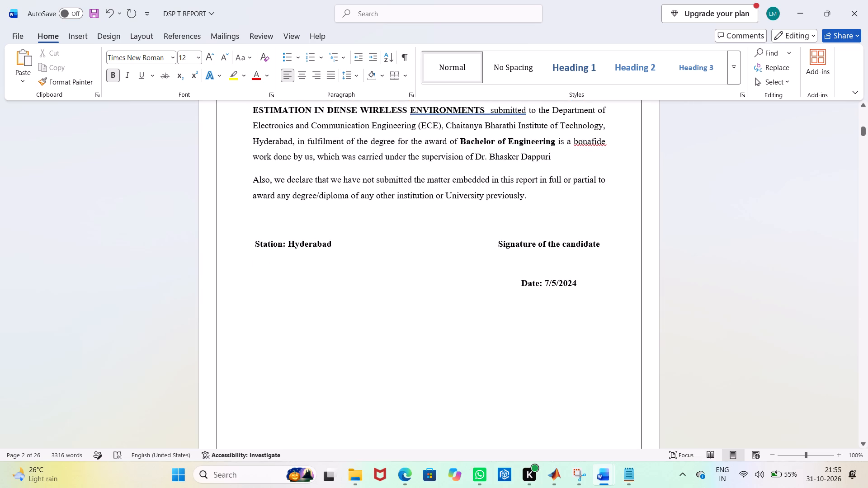
{"action": "left_click", "coordinate": [414, 225]}
{"action": "key", "text": "Return"}
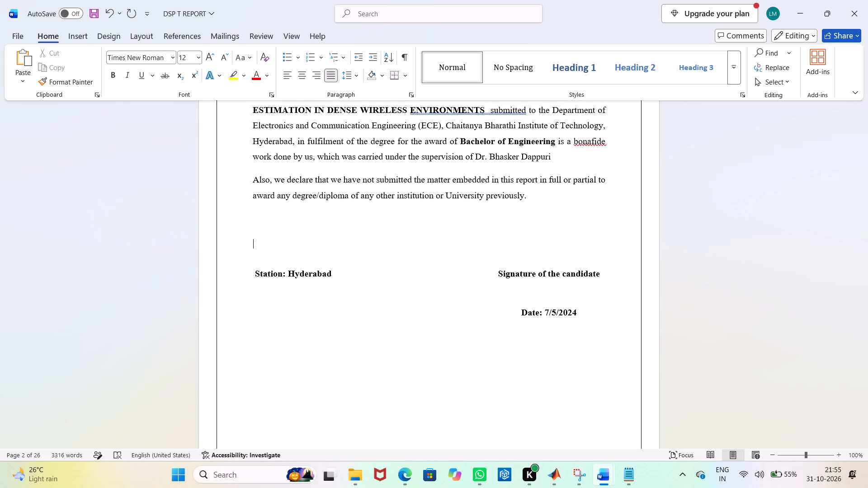
Remove the empty line between Signature of the candidate and the date line.
{"action": "left_click", "coordinate": [585, 289]}
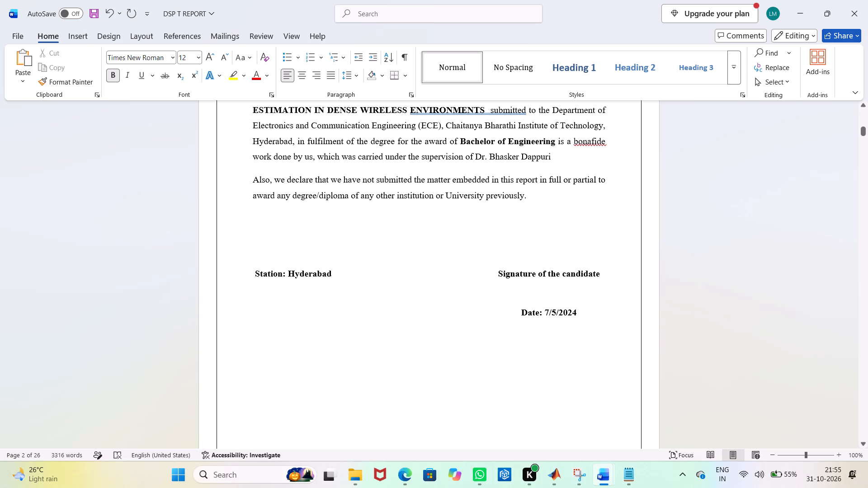
{"action": "key", "text": "BackSpace"}
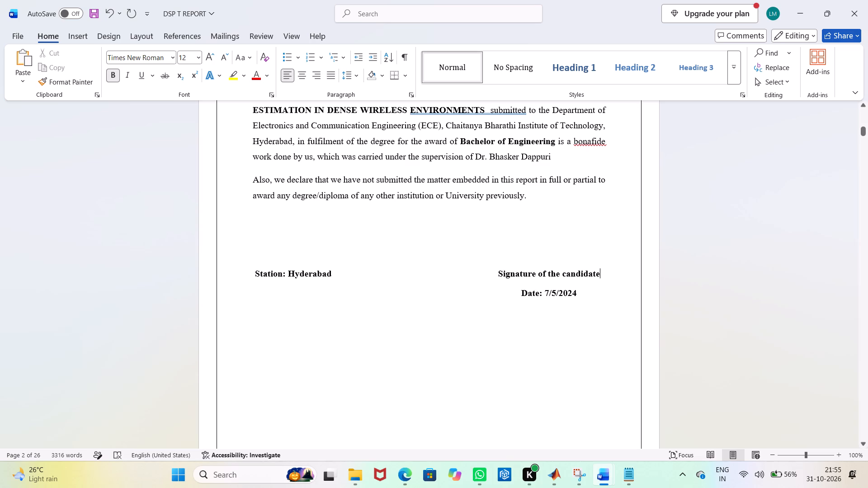
Centre the CERTIFICATE heading on the Certificate page and enlarge it to 16 pt.
{"action": "scroll", "coordinate": [586, 354], "scroll_direction": "down", "scroll_amount": 14}
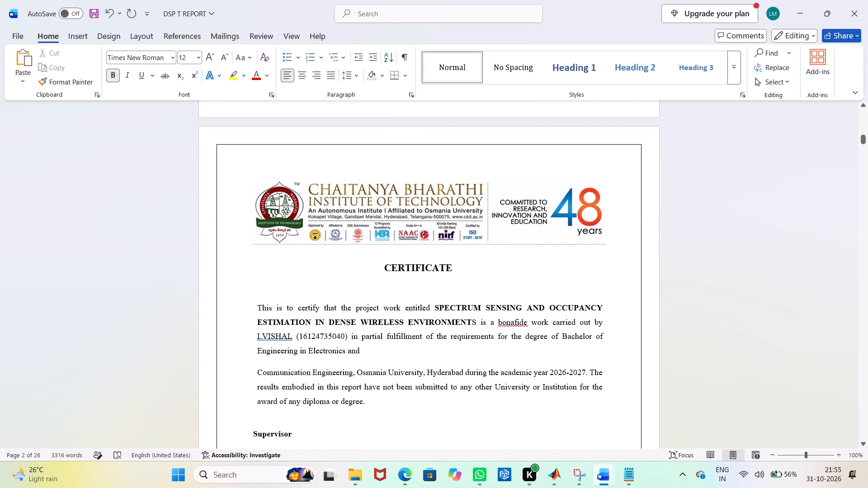
{"action": "left_click_drag", "start_coordinate": [478, 261], "coordinate": [384, 272]}
{"action": "left_click", "coordinate": [701, 262]}
{"action": "left_click_drag", "start_coordinate": [467, 271], "coordinate": [363, 273]}
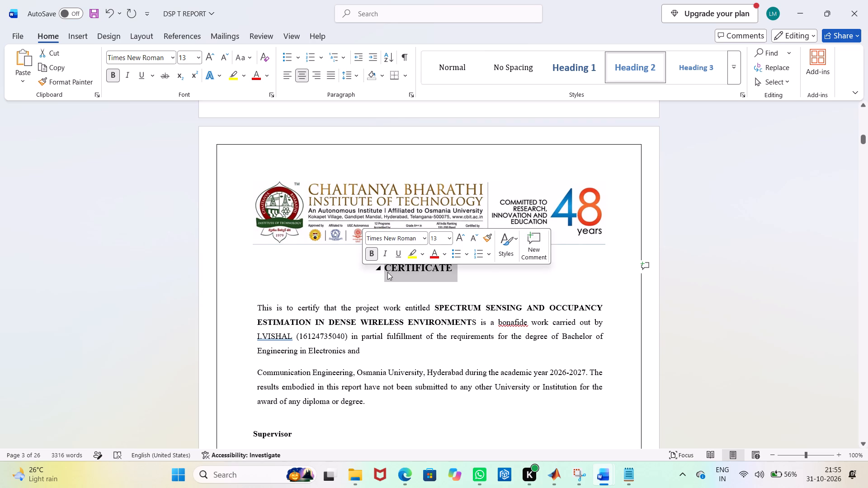
{"action": "left_click", "coordinate": [379, 269]}
{"action": "left_click", "coordinate": [378, 267]}
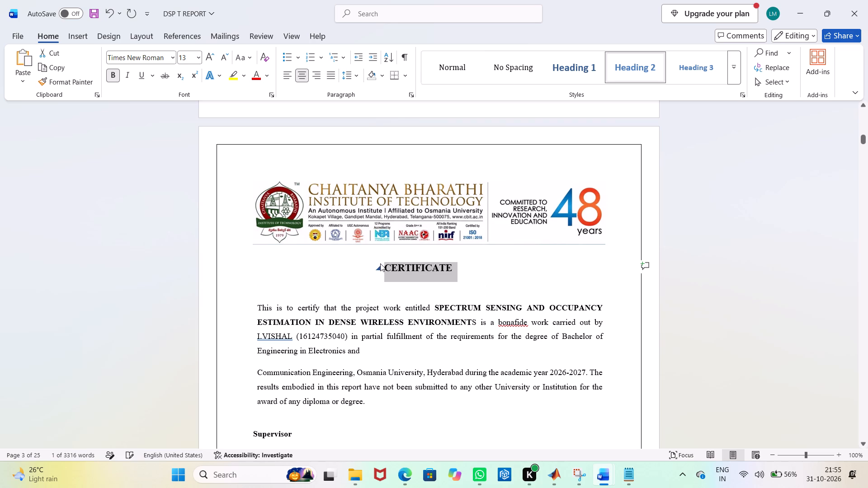
{"action": "left_click", "coordinate": [384, 258]}
{"action": "left_click", "coordinate": [386, 264]}
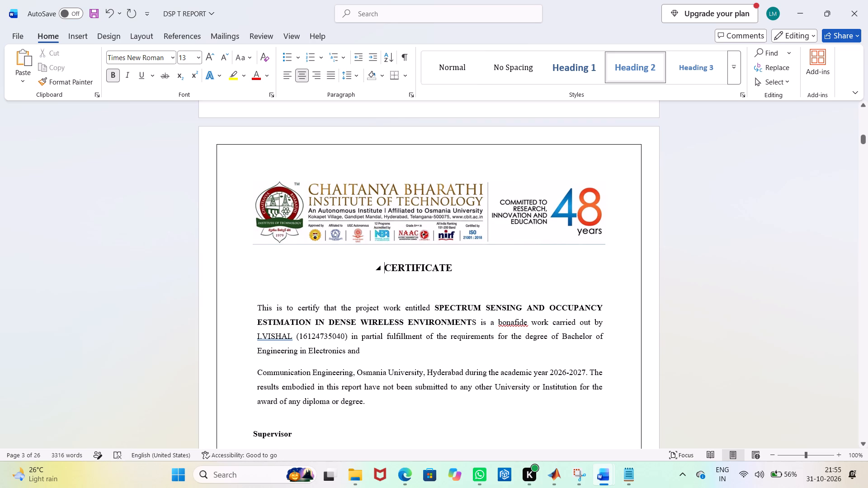
{"action": "key", "text": "BackSpace"}
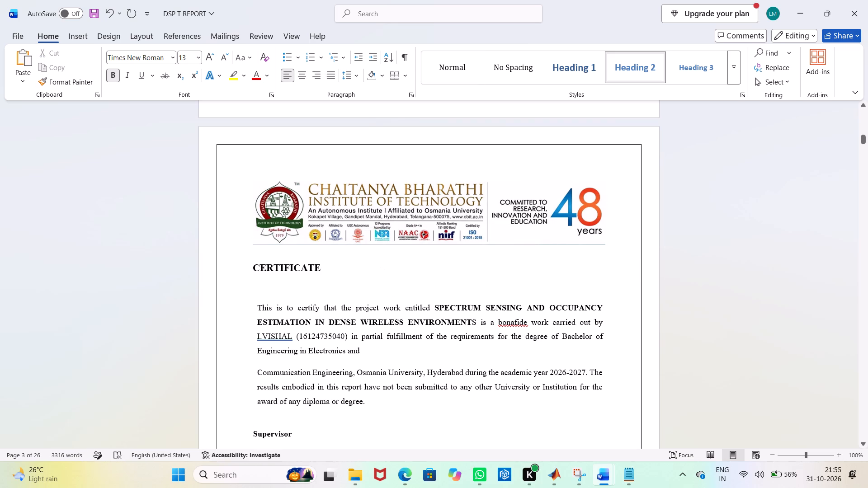
{"action": "left_click", "coordinate": [307, 78]}
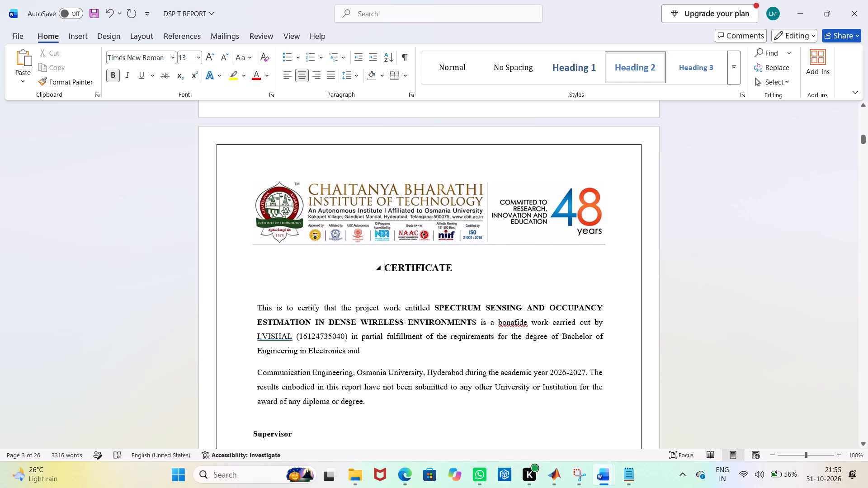
{"action": "left_click_drag", "start_coordinate": [471, 271], "coordinate": [357, 271]}
{"action": "double_click", "coordinate": [210, 61]}
{"action": "left_click_drag", "start_coordinate": [210, 61], "coordinate": [199, 63]}
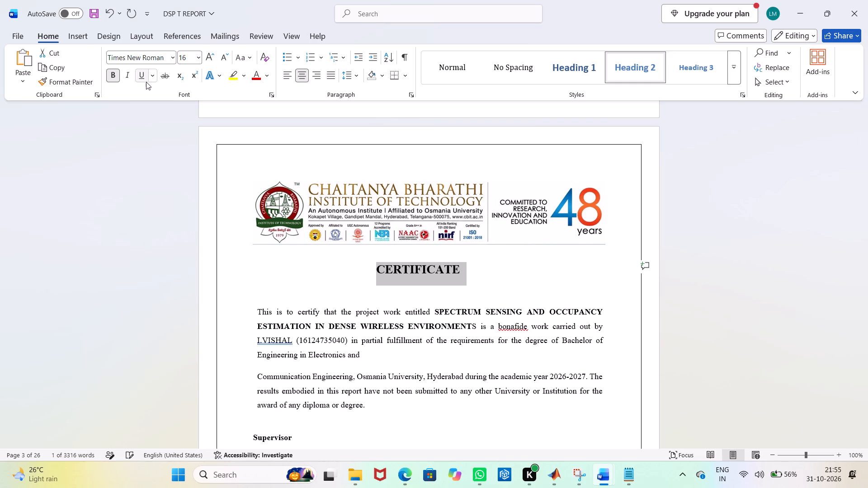
Remove the empty line between the CERTIFICATE heading and the paragraph beginning This is to certify.
{"action": "left_click", "coordinate": [277, 303]}
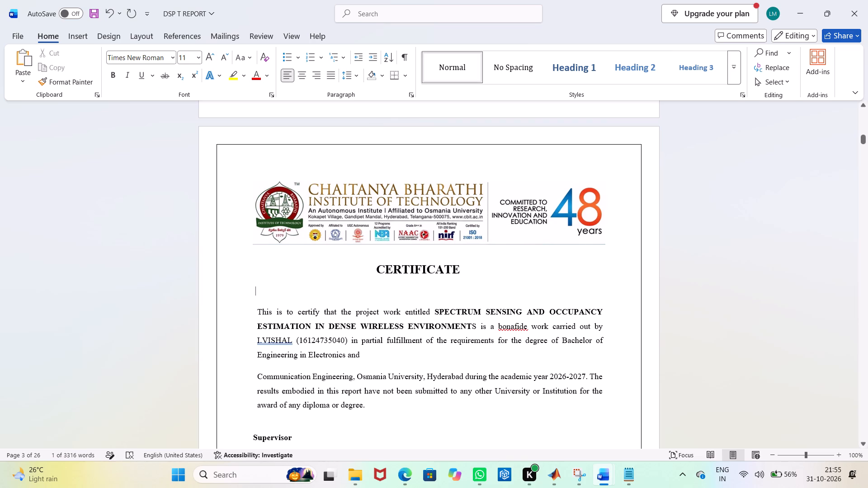
{"action": "key", "text": "BackSpace"}
{"action": "key", "text": "BackSpace"}
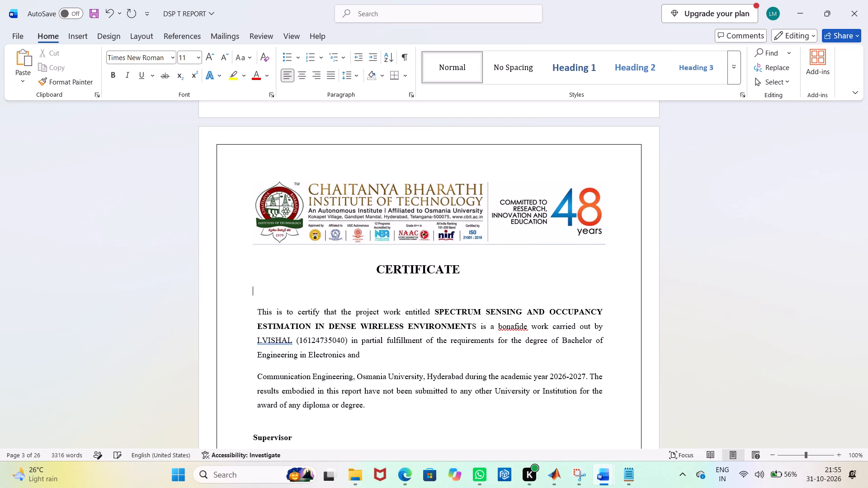
{"action": "key", "text": "BackSpace"}
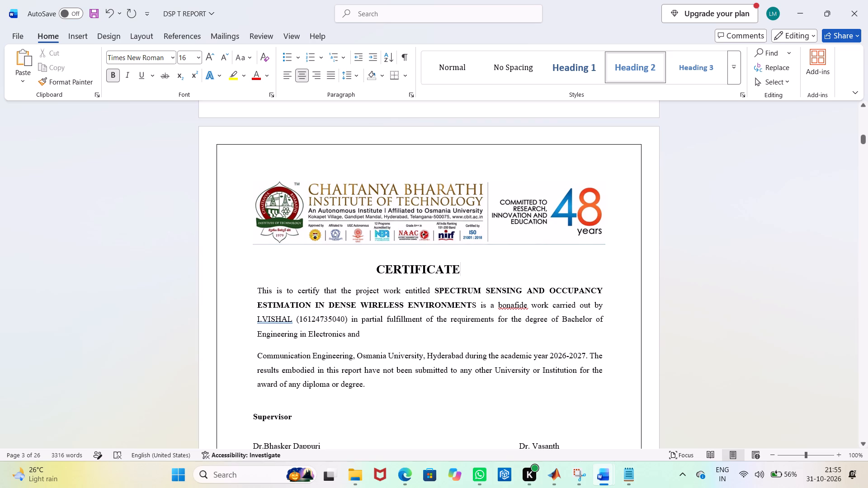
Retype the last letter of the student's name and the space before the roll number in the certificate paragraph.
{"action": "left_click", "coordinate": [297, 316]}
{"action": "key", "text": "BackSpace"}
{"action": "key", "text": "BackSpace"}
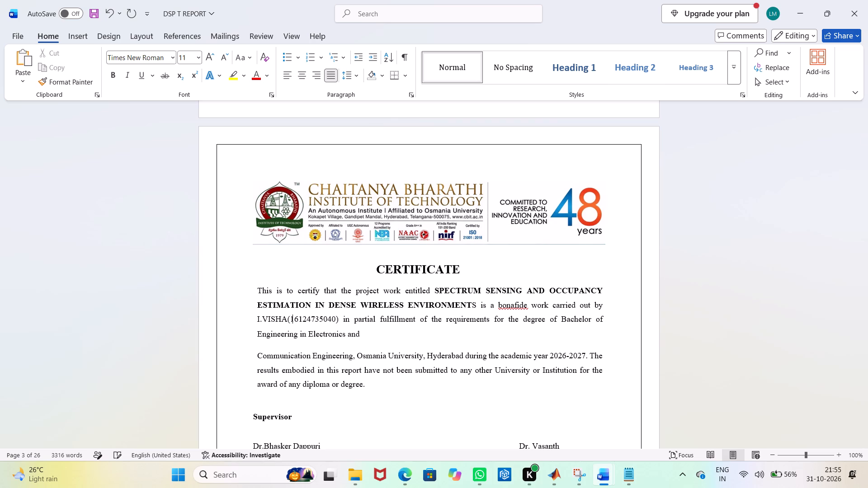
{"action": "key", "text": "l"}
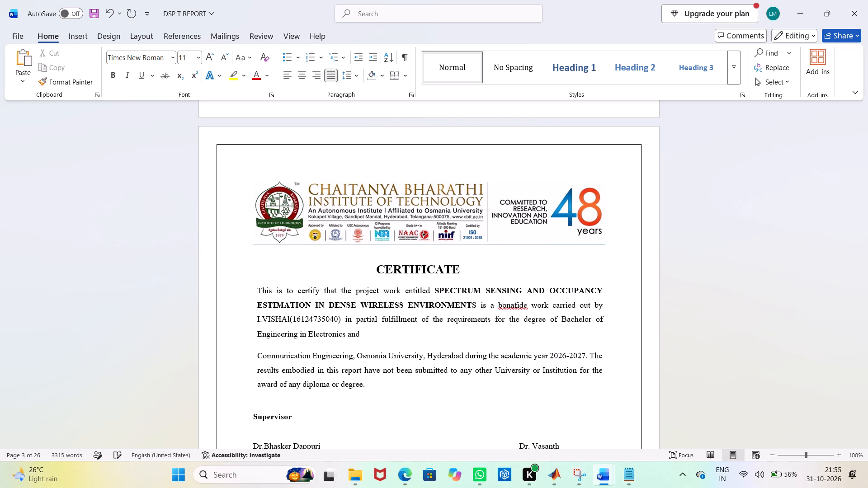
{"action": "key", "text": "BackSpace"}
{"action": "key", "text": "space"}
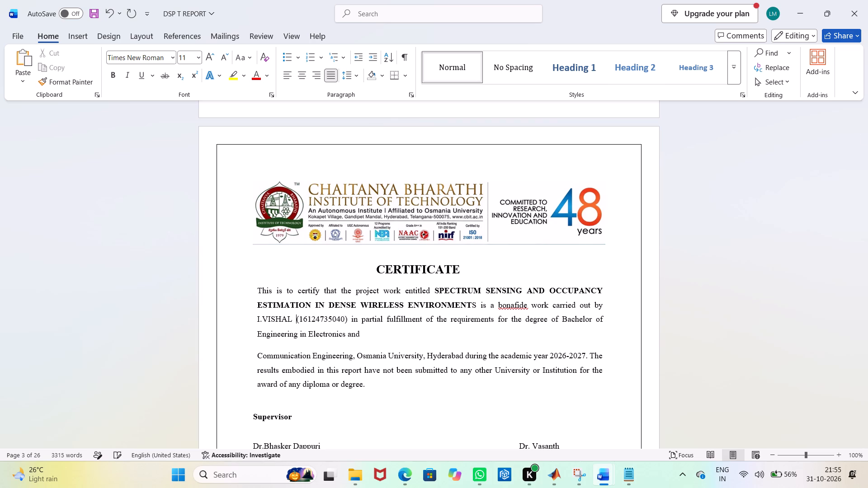
Increase both body paragraphs of the certificate text to 12 pt.
{"action": "left_click", "coordinate": [371, 340]}
{"action": "scroll", "coordinate": [488, 357], "scroll_direction": "down", "scroll_amount": 2}
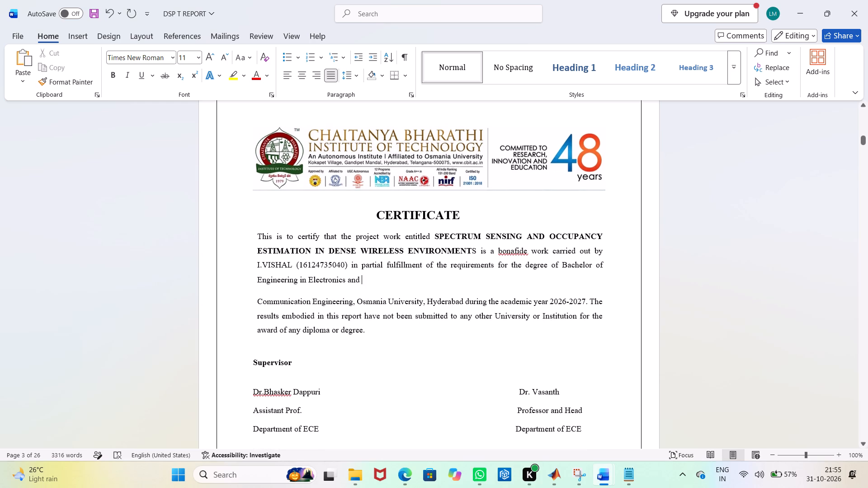
{"action": "left_click_drag", "start_coordinate": [387, 334], "coordinate": [249, 233]}
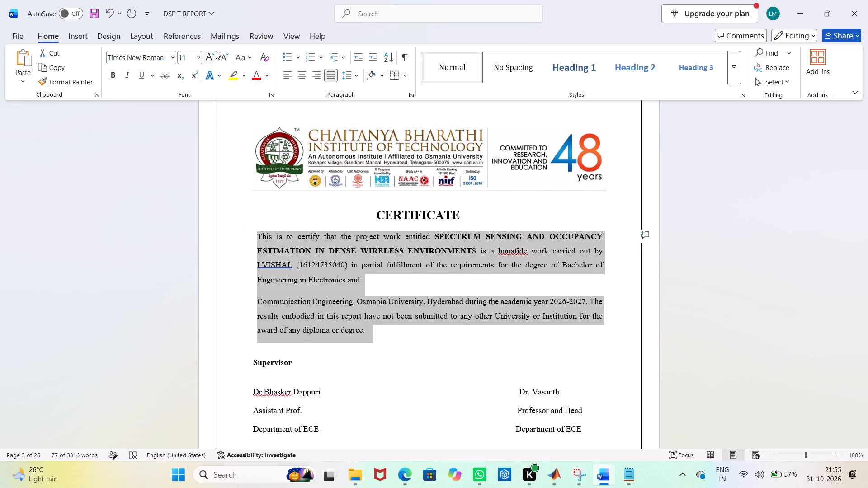
{"action": "left_click", "coordinate": [216, 51]}
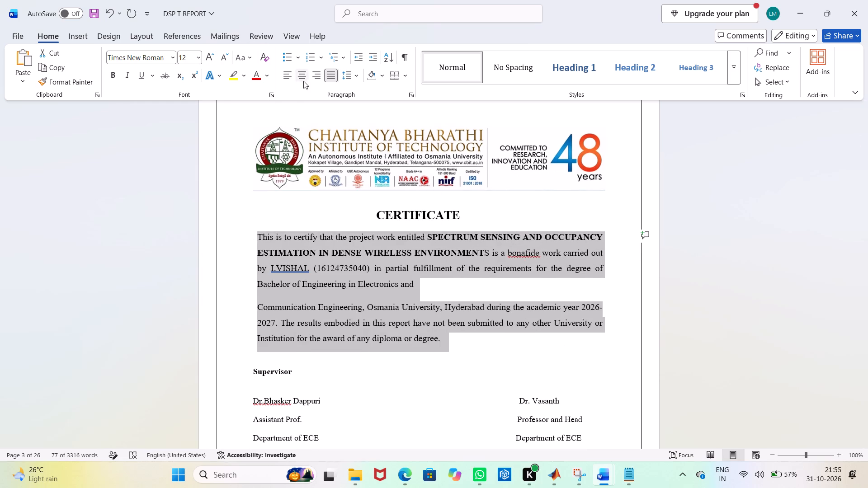
{"action": "left_click", "coordinate": [735, 278]}
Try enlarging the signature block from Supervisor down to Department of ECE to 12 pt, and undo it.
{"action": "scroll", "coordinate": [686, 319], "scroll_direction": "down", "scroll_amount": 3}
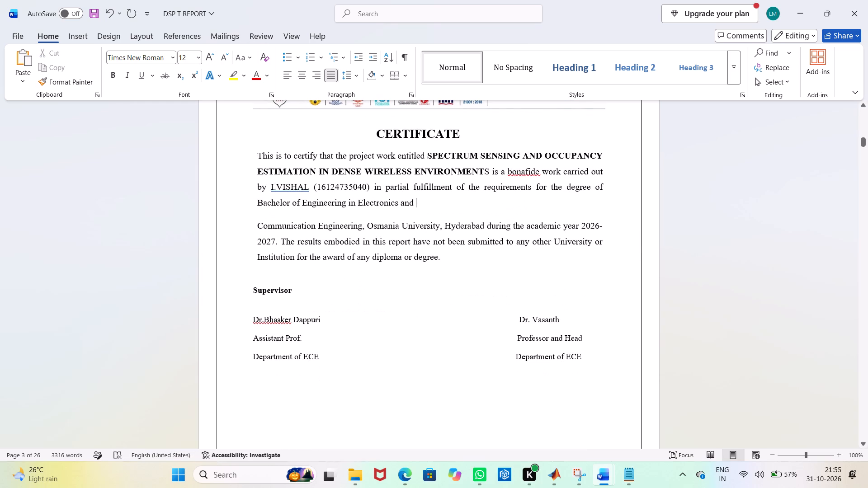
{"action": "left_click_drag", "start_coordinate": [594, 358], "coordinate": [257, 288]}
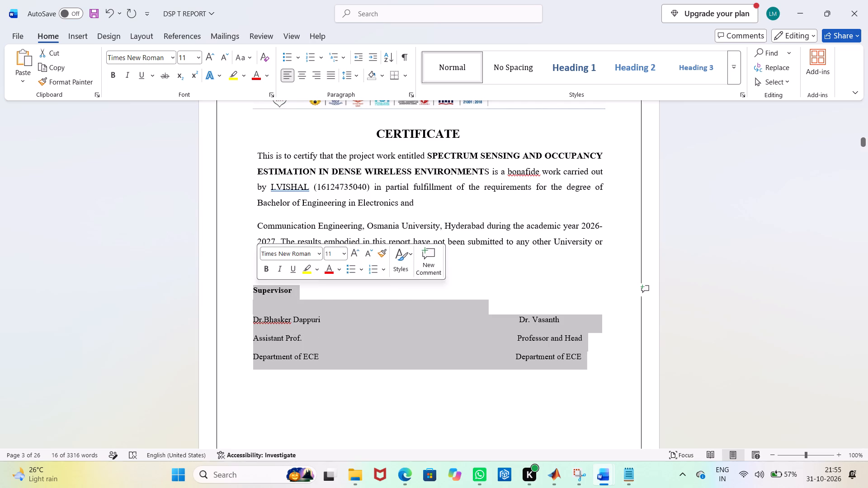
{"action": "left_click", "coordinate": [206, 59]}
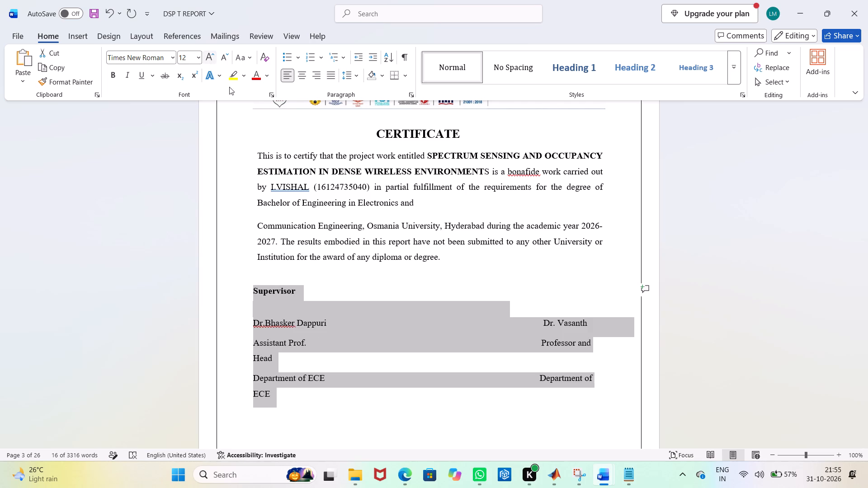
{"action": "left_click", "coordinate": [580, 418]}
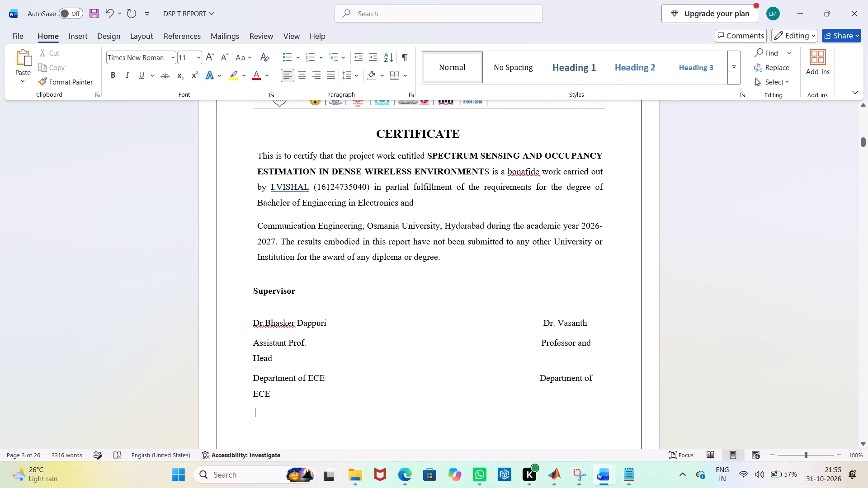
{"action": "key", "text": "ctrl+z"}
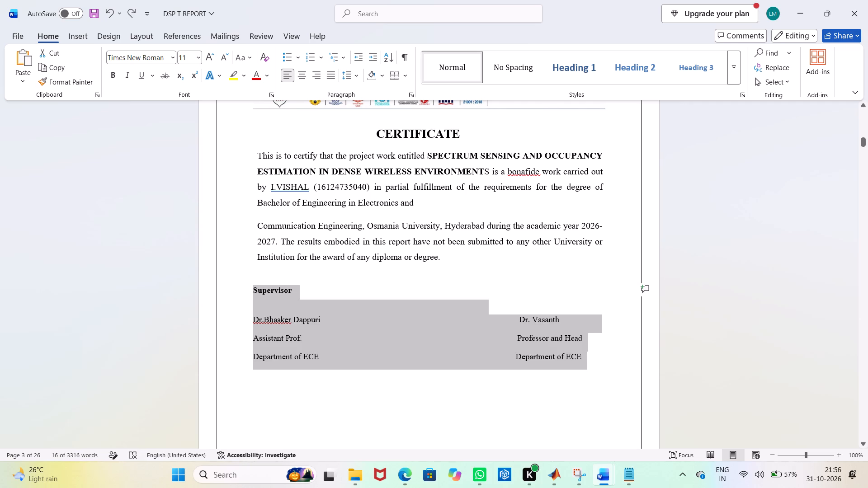
Replace the spaces between the two Department of ECE entries in the signature block with eight tabs.
{"action": "left_click", "coordinate": [515, 352]}
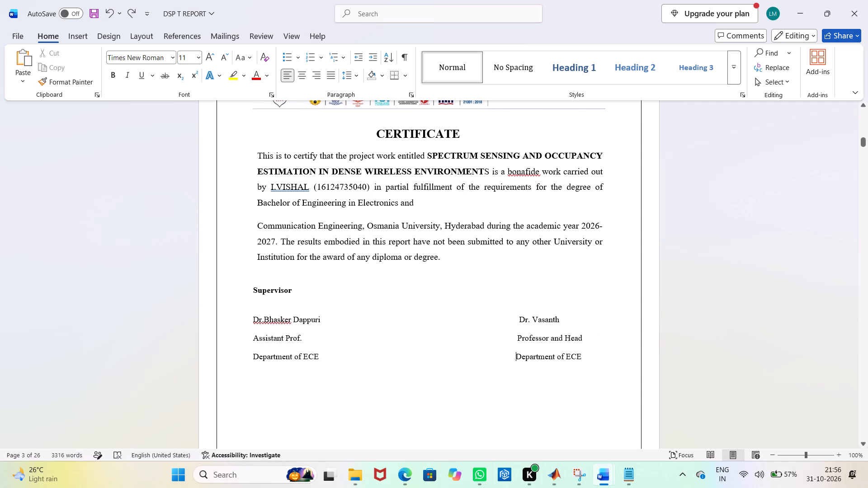
{"action": "key", "text": "BackSpace"}
{"action": "key", "text": "BackSpace"}
{"action": "key", "text": "BackSpace"}
{"action": "key", "text": "BackSpace"}
{"action": "key", "text": "BackSpace"}
{"action": "key", "text": "BackSpace"}
{"action": "key", "text": "BackSpace"}
{"action": "key", "text": "BackSpace"}
{"action": "key", "text": "BackSpace"}
{"action": "key", "text": "BackSpace"}
{"action": "key", "text": "BackSpace"}
{"action": "key", "text": "BackSpace"}
{"action": "key", "text": "BackSpace"}
{"action": "key", "text": "BackSpace"}
{"action": "key", "text": "BackSpace"}
{"action": "key", "text": "BackSpace"}
{"action": "key", "text": "BackSpace"}
{"action": "key", "text": "BackSpace"}
{"action": "key", "text": "BackSpace"}
{"action": "key", "text": "BackSpace"}
{"action": "key", "text": "BackSpace"}
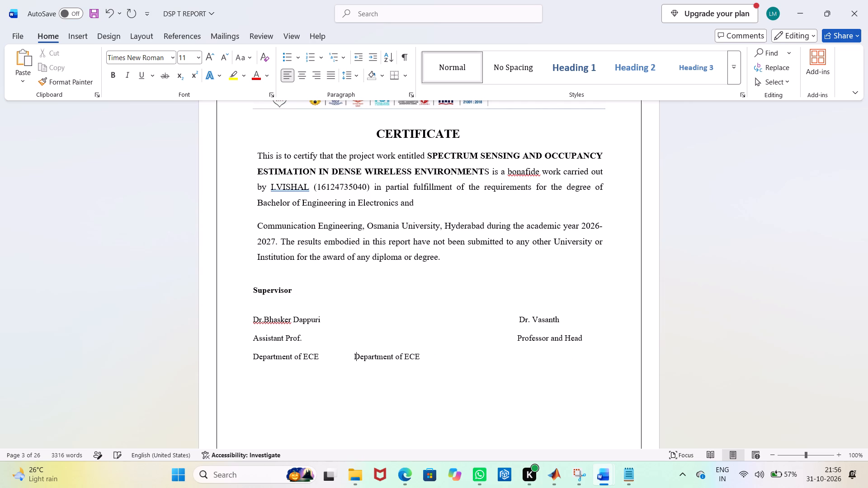
{"action": "key", "text": "BackSpace"}
{"action": "key", "text": "BackSpace"}
{"action": "key", "text": "BackSpace"}
{"action": "key", "text": "BackSpace"}
{"action": "key", "text": "BackSpace"}
{"action": "key", "text": "BackSpace"}
{"action": "key", "text": "BackSpace"}
{"action": "key", "text": "BackSpace"}
{"action": "key", "text": "BackSpace"}
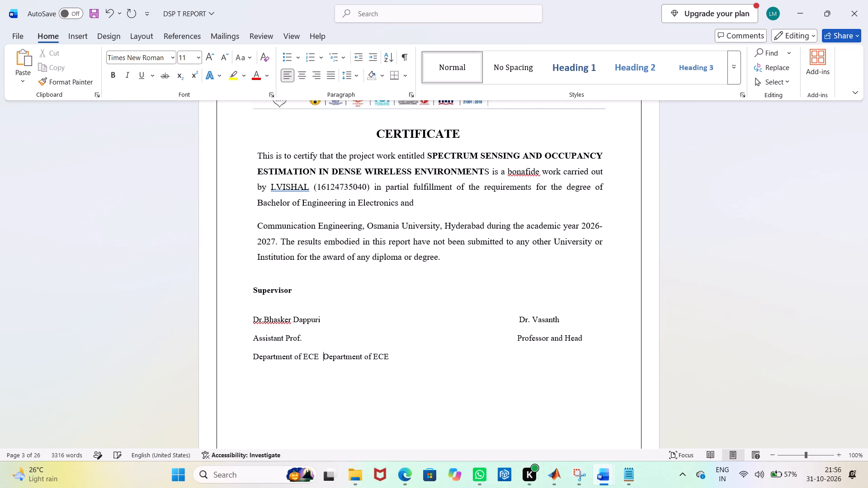
{"action": "key", "text": "BackSpace"}
{"action": "key", "text": "BackSpace"}
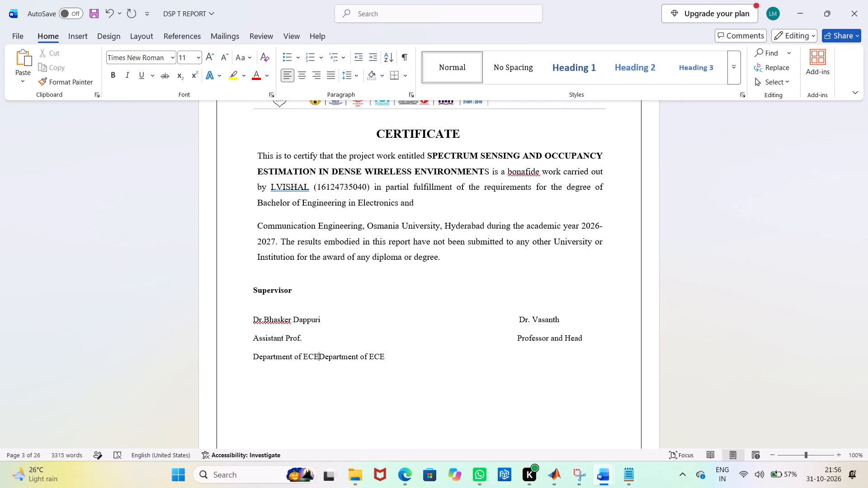
{"action": "key", "text": "Tab"}
{"action": "key", "text": "Tab"}
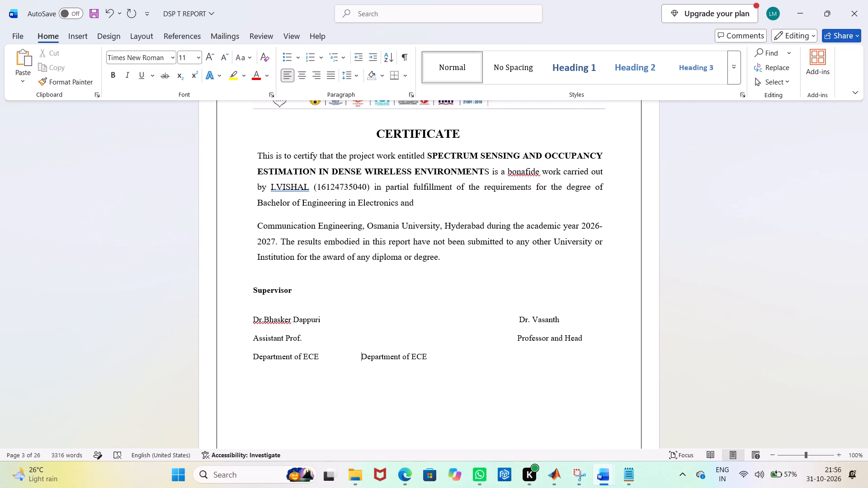
{"action": "key", "text": "Tab"}
{"action": "key", "text": "Tab"}
{"action": "key", "text": "Tab"}
{"action": "key", "text": "Tab"}
{"action": "key", "text": "Tab"}
{"action": "key", "text": "Tab"}
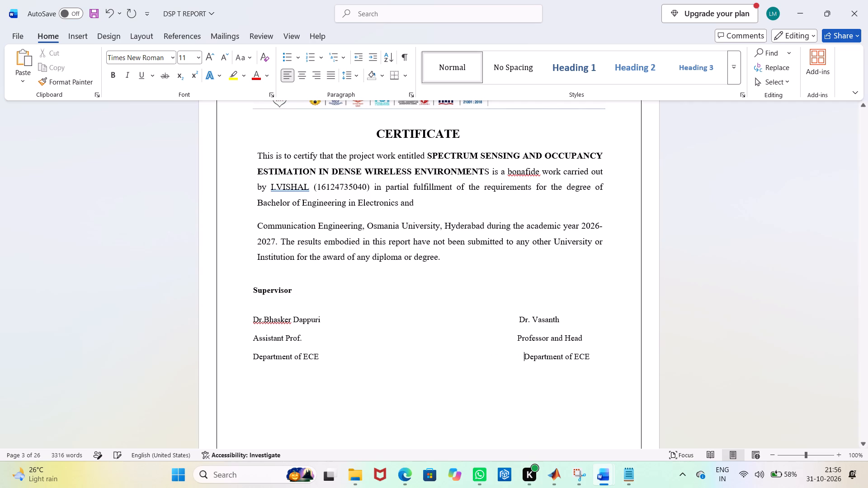
Replace the spaces between Assistant Prof. and Professor and Head with nine tabs, aligning it with Department of ECE below.
{"action": "left_click", "coordinate": [518, 338]}
{"action": "key", "text": "BackSpace"}
{"action": "key", "text": "BackSpace"}
{"action": "key", "text": "BackSpace"}
{"action": "key", "text": "BackSpace"}
{"action": "key", "text": "BackSpace"}
{"action": "key", "text": "BackSpace"}
{"action": "key", "text": "BackSpace"}
{"action": "key", "text": "BackSpace"}
{"action": "key", "text": "BackSpace"}
{"action": "key", "text": "BackSpace"}
{"action": "key", "text": "BackSpace"}
{"action": "key", "text": "BackSpace"}
{"action": "key", "text": "BackSpace"}
{"action": "key", "text": "BackSpace"}
{"action": "key", "text": "BackSpace"}
{"action": "key", "text": "BackSpace"}
{"action": "key", "text": "BackSpace"}
{"action": "key", "text": "BackSpace"}
{"action": "key", "text": "BackSpace"}
{"action": "key", "text": "BackSpace"}
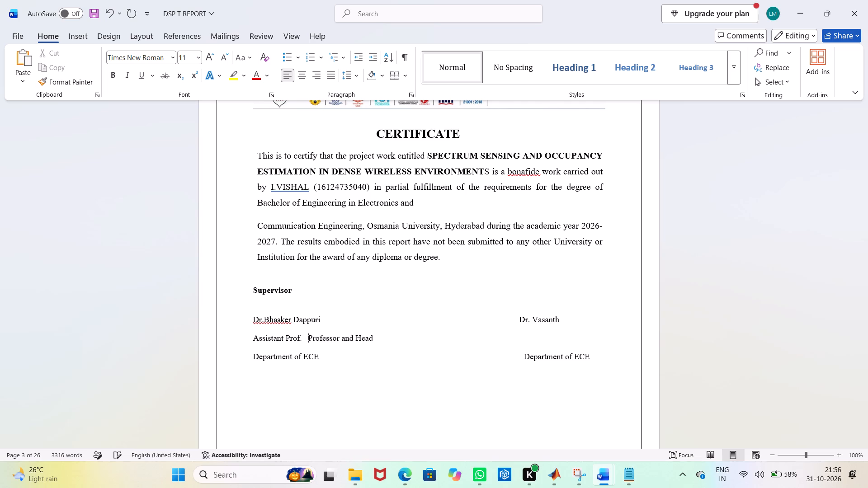
{"action": "key", "text": "BackSpace"}
{"action": "key", "text": "BackSpace"}
{"action": "key", "text": "BackSpace"}
{"action": "key", "text": "Tab"}
{"action": "key", "text": "Tab"}
{"action": "key", "text": "Tab"}
{"action": "key", "text": "Tab"}
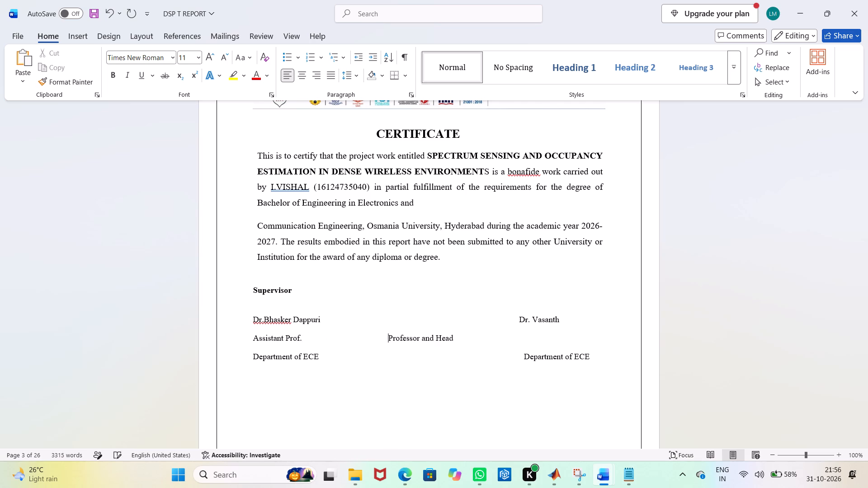
{"action": "key", "text": "Tab"}
{"action": "key", "text": "Tab"}
{"action": "key", "text": "Tab"}
{"action": "key", "text": "Tab"}
{"action": "key", "text": "Tab"}
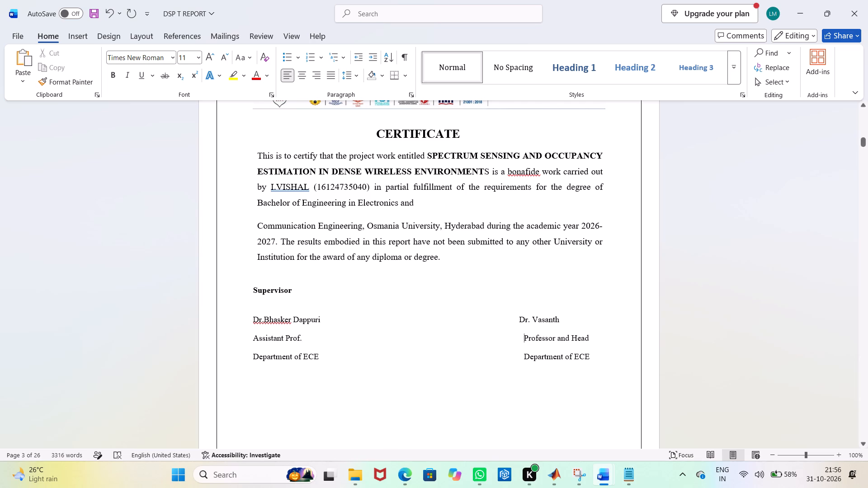
Replace the spaces between the supervisor's and department head's names in the signature block with eight tabs, aligning the latter with Professor and Head.
{"action": "left_click", "coordinate": [519, 320]}
{"action": "key", "text": "BackSpace"}
{"action": "key", "text": "BackSpace"}
{"action": "key", "text": "BackSpace"}
{"action": "key", "text": "BackSpace"}
{"action": "key", "text": "BackSpace"}
{"action": "key", "text": "BackSpace"}
{"action": "key", "text": "BackSpace"}
{"action": "key", "text": "BackSpace"}
{"action": "key", "text": "BackSpace"}
{"action": "key", "text": "BackSpace"}
{"action": "key", "text": "BackSpace"}
{"action": "key", "text": "BackSpace"}
{"action": "key", "text": "BackSpace"}
{"action": "key", "text": "BackSpace"}
{"action": "key", "text": "BackSpace"}
{"action": "key", "text": "BackSpace"}
{"action": "key", "text": "BackSpace"}
{"action": "key", "text": "BackSpace"}
{"action": "key", "text": "BackSpace"}
{"action": "key", "text": "BackSpace"}
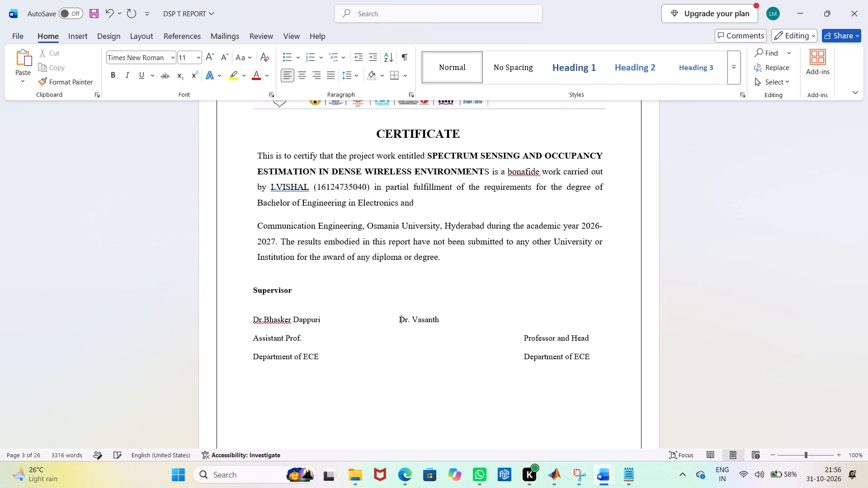
{"action": "key", "text": "BackSpace"}
{"action": "key", "text": "BackSpace"}
{"action": "key", "text": "Tab"}
{"action": "key", "text": "Tab"}
{"action": "key", "text": "Tab"}
{"action": "key", "text": "Tab"}
{"action": "key", "text": "Tab"}
{"action": "key", "text": "Tab"}
{"action": "key", "text": "Tab"}
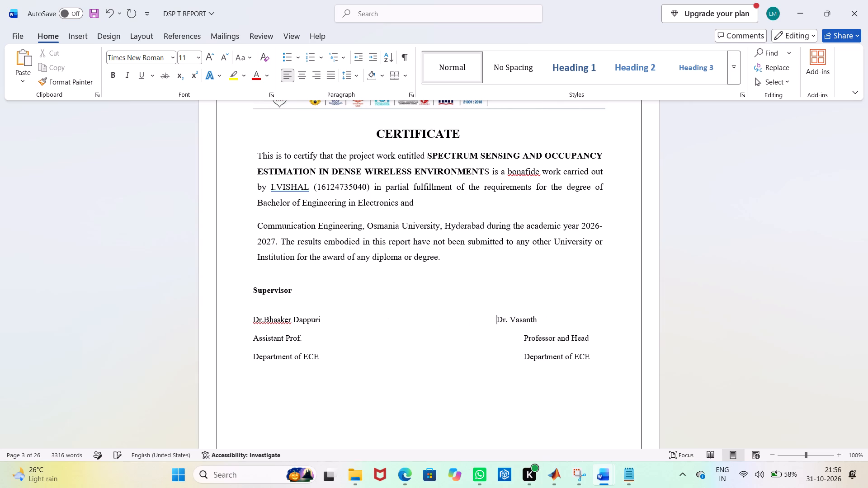
{"action": "key", "text": "Tab"}
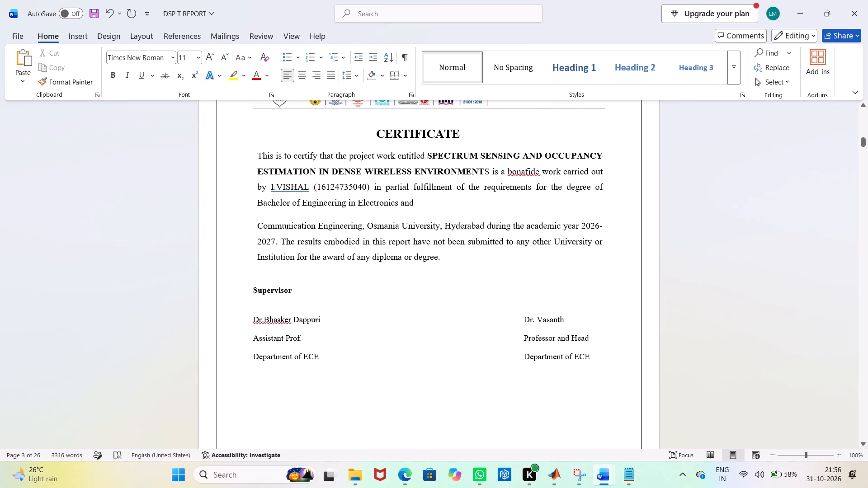
Insert a space after "Dr." in the supervisor's name in the signature block.
{"action": "left_click", "coordinate": [263, 322]}
{"action": "key", "text": "Right"}
{"action": "key", "text": "space"}
Delete the blank line between the Supervisor label and the row of names below it.
{"action": "left_click", "coordinate": [254, 305]}
{"action": "key", "text": "BackSpace"}
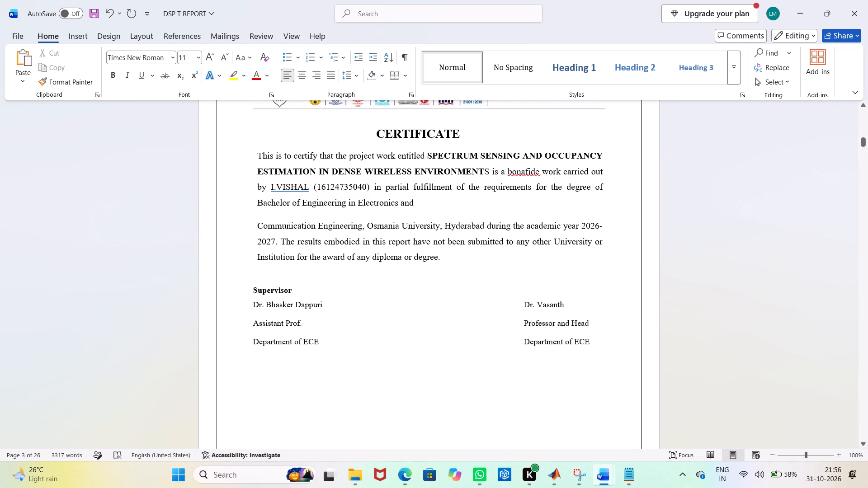
Increase the whole signature block, from Supervisor down to Department of ECE, to 12 pt.
{"action": "left_click_drag", "start_coordinate": [613, 348], "coordinate": [259, 285]}
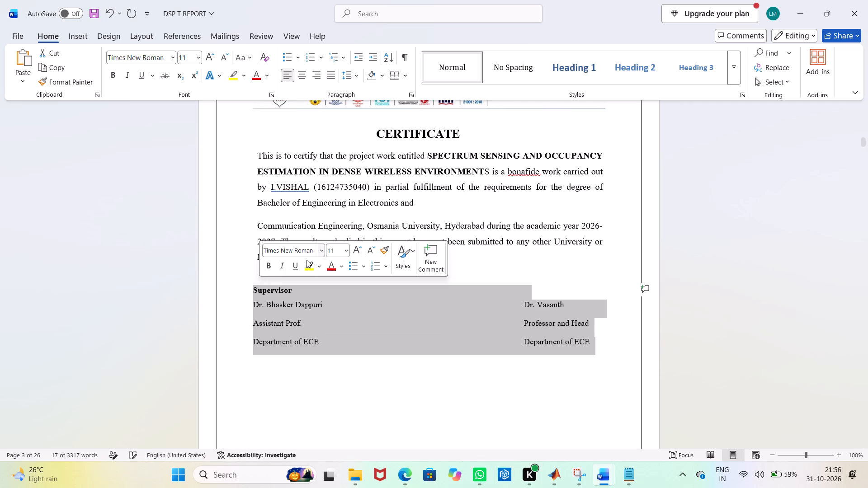
{"action": "left_click", "coordinate": [211, 58]}
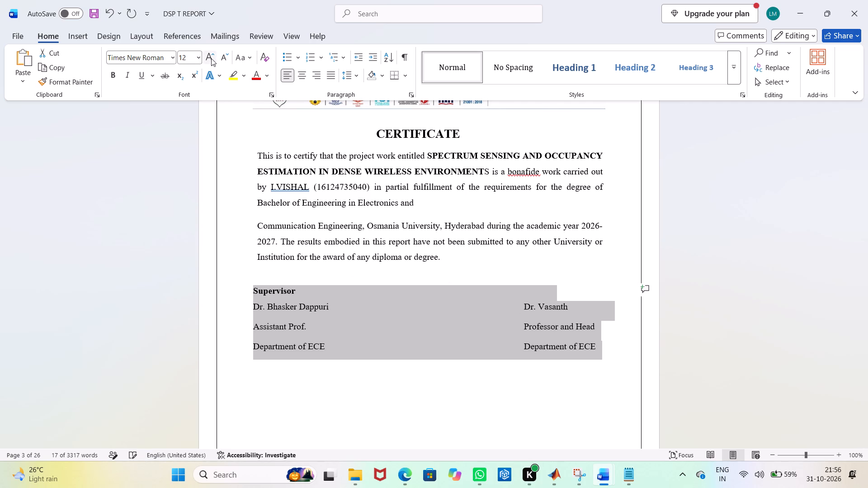
{"action": "left_click", "coordinate": [700, 326]}
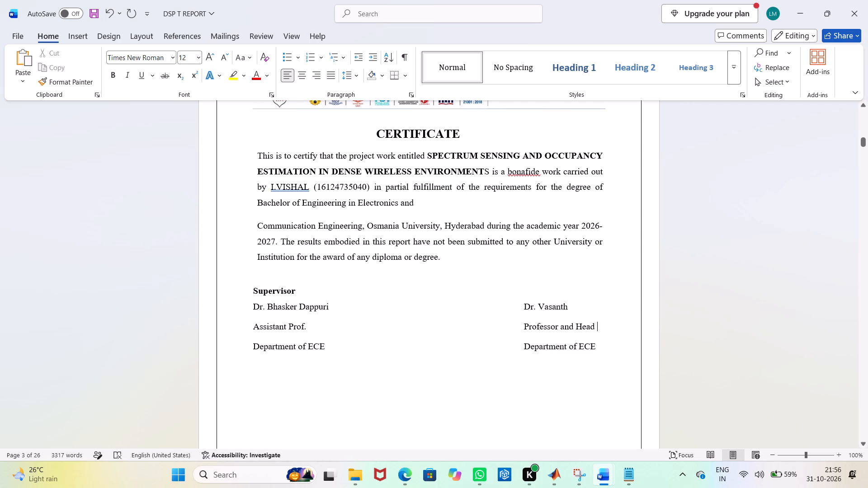
Increase the Supervisor label above the signature names to 14 pt.
{"action": "left_click_drag", "start_coordinate": [305, 288], "coordinate": [248, 293]}
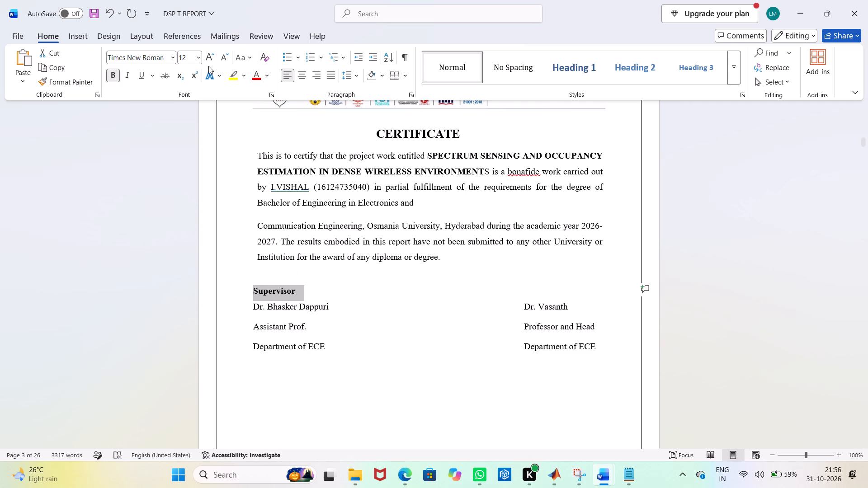
{"action": "left_click", "coordinate": [208, 60]}
{"action": "left_click", "coordinate": [483, 403]}
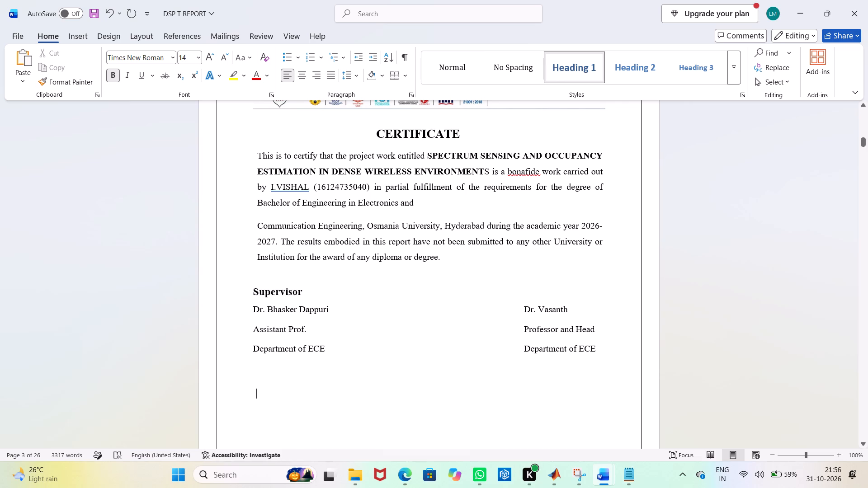
Insert a space after the initial in the student's name in the certificate's first paragraph.
{"action": "left_click", "coordinate": [276, 187]}
{"action": "key", "text": "space"}
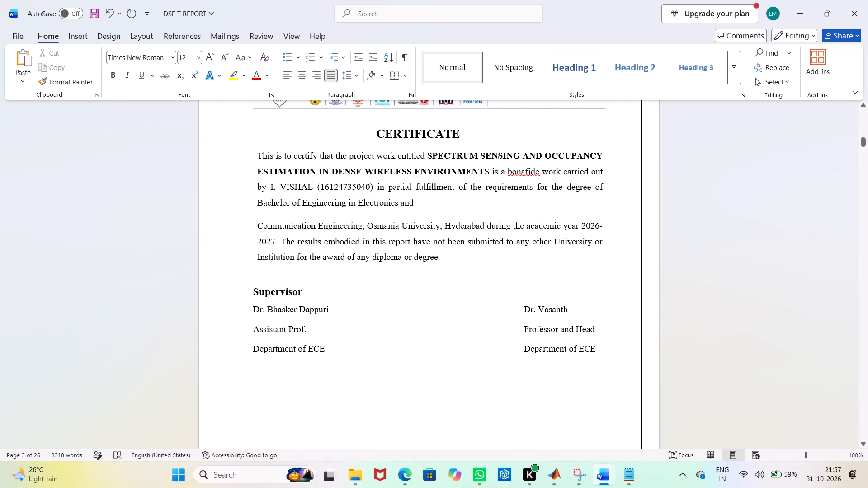
Delete the leading spaces and the break before the ACKNOWLEDGEMENT heading.
{"action": "scroll", "coordinate": [356, 275], "scroll_direction": "down", "scroll_amount": 4}
{"action": "scroll", "coordinate": [383, 302], "scroll_direction": "down", "scroll_amount": 10}
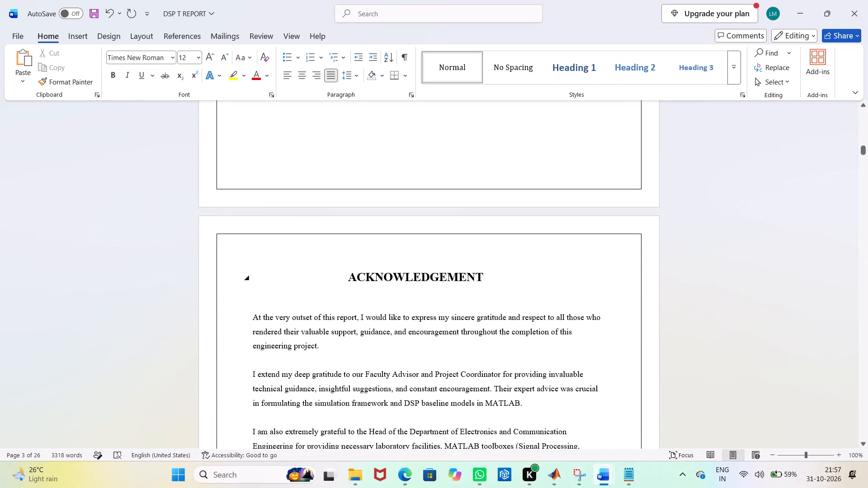
{"action": "left_click", "coordinate": [346, 273]}
{"action": "key", "text": "Right"}
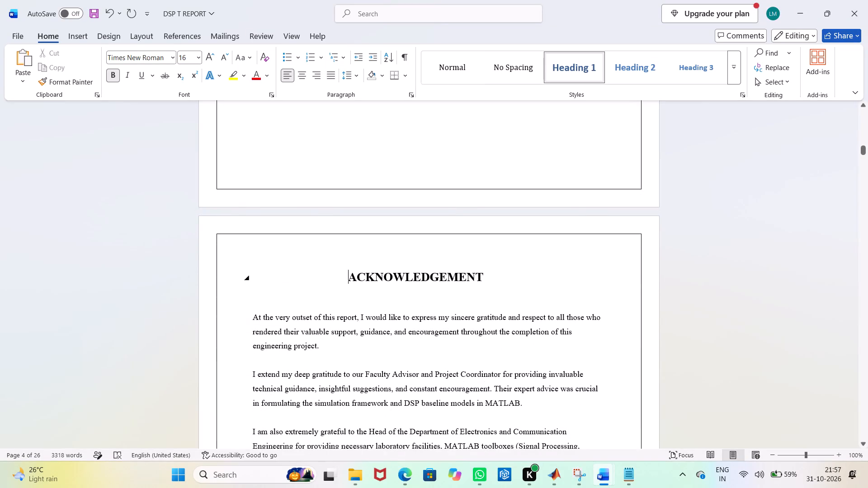
{"action": "key", "text": "BackSpace"}
{"action": "key", "text": "BackSpace"}
{"action": "key", "text": "BackSpace"}
{"action": "key", "text": "BackSpace"}
{"action": "key", "text": "BackSpace"}
{"action": "key", "text": "BackSpace"}
{"action": "key", "text": "BackSpace"}
{"action": "key", "text": "BackSpace"}
{"action": "key", "text": "BackSpace"}
{"action": "key", "text": "BackSpace"}
{"action": "key", "text": "BackSpace"}
{"action": "key", "text": "BackSpace"}
{"action": "key", "text": "BackSpace"}
{"action": "key", "text": "BackSpace"}
{"action": "key", "text": "BackSpace"}
{"action": "key", "text": "BackSpace"}
{"action": "key", "text": "BackSpace"}
{"action": "key", "text": "BackSpace"}
{"action": "key", "text": "BackSpace"}
{"action": "key", "text": "BackSpace"}
{"action": "key", "text": "BackSpace"}
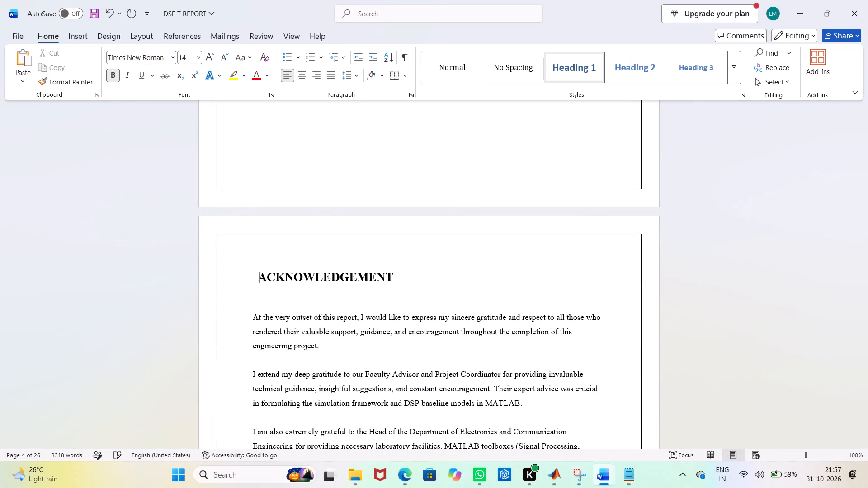
{"action": "key", "text": "BackSpace"}
{"action": "key", "text": "BackSpace"}
{"action": "key", "text": "BackSpace"}
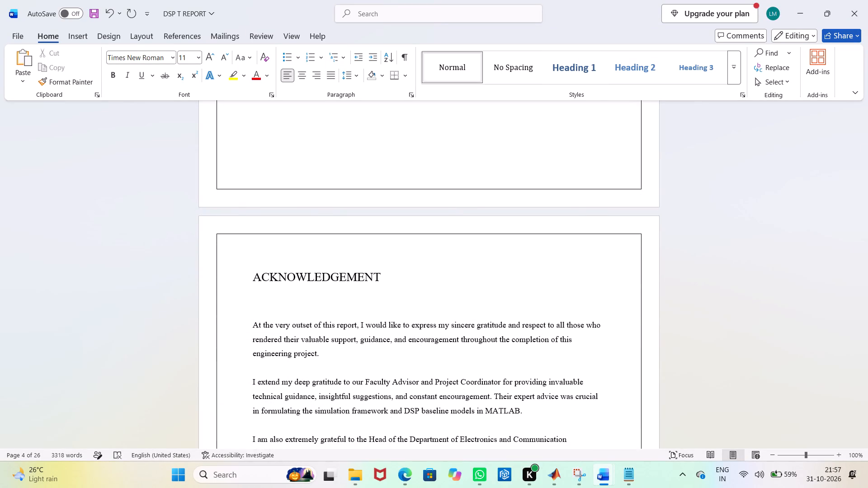
{"action": "key", "text": "BackSpace"}
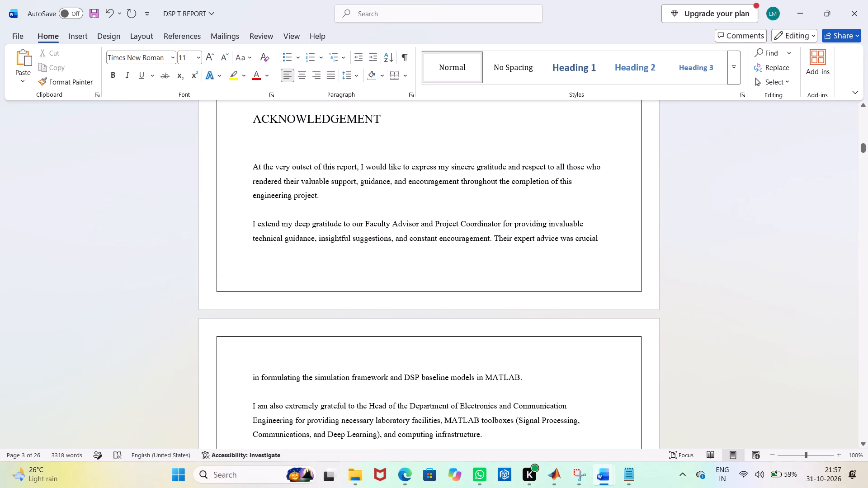
Insert six blank lines before the ACKNOWLEDGEMENT heading to move it back to the top of its own page.
{"action": "key", "text": "Return"}
{"action": "key", "text": "Return"}
{"action": "key", "text": "Return"}
{"action": "key", "text": "Return"}
{"action": "key", "text": "Return"}
{"action": "key", "text": "Return"}
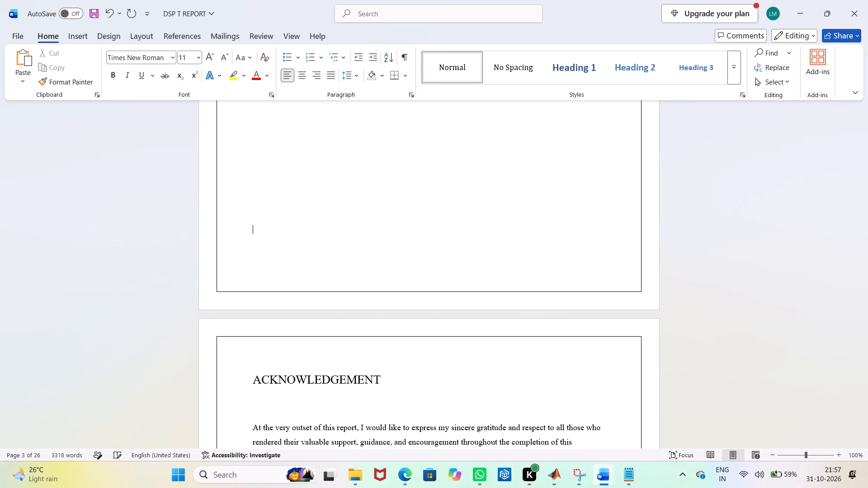
Make the ACKNOWLEDGEMENT heading bold and centre it.
{"action": "scroll", "coordinate": [370, 300], "scroll_direction": "up", "scroll_amount": 11}
{"action": "scroll", "coordinate": [371, 285], "scroll_direction": "down", "scroll_amount": 11}
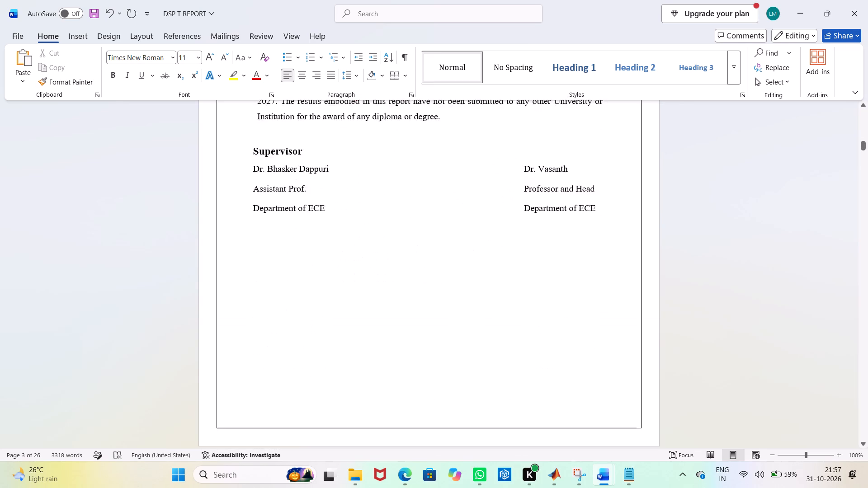
{"action": "scroll", "coordinate": [373, 287], "scroll_direction": "down", "scroll_amount": 3}
{"action": "left_click_drag", "start_coordinate": [410, 305], "coordinate": [217, 299]}
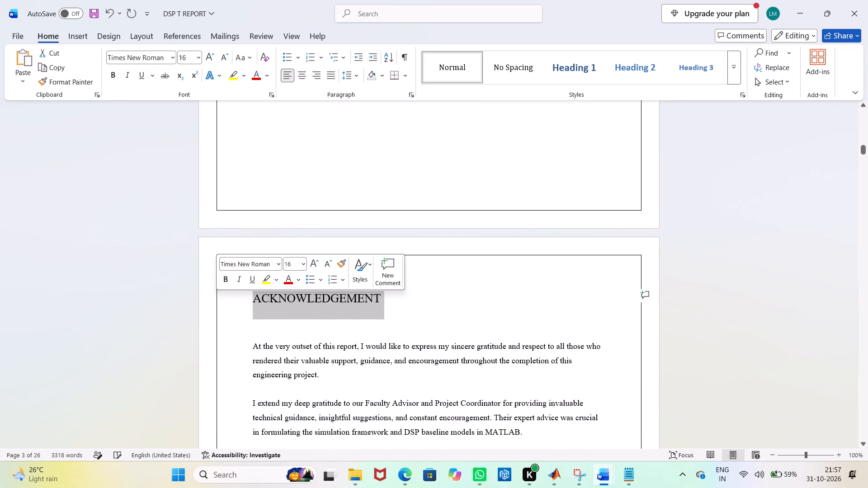
{"action": "left_click", "coordinate": [118, 75]}
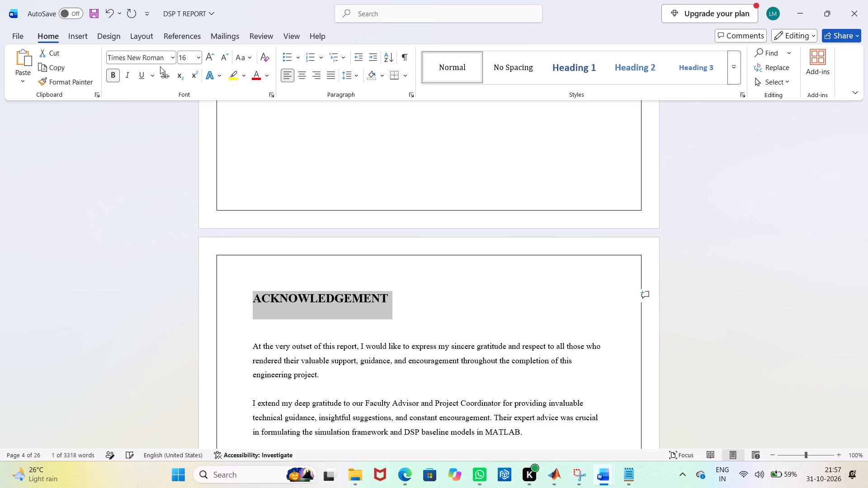
{"action": "left_click", "coordinate": [303, 79]}
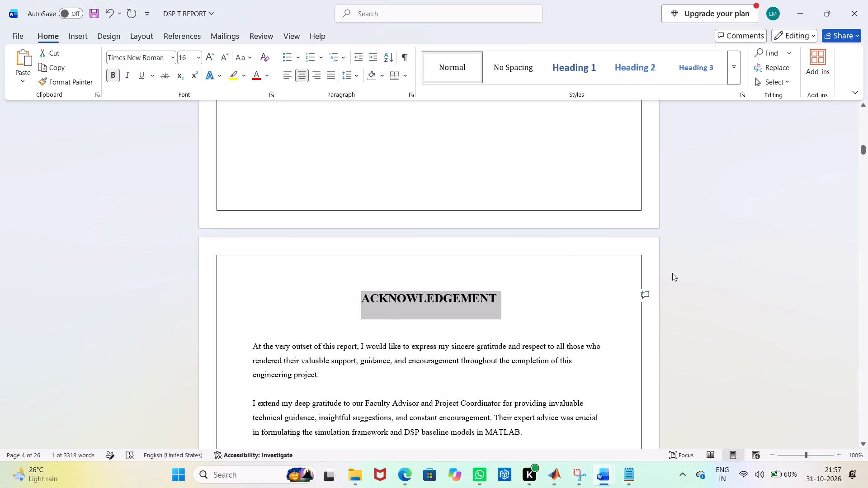
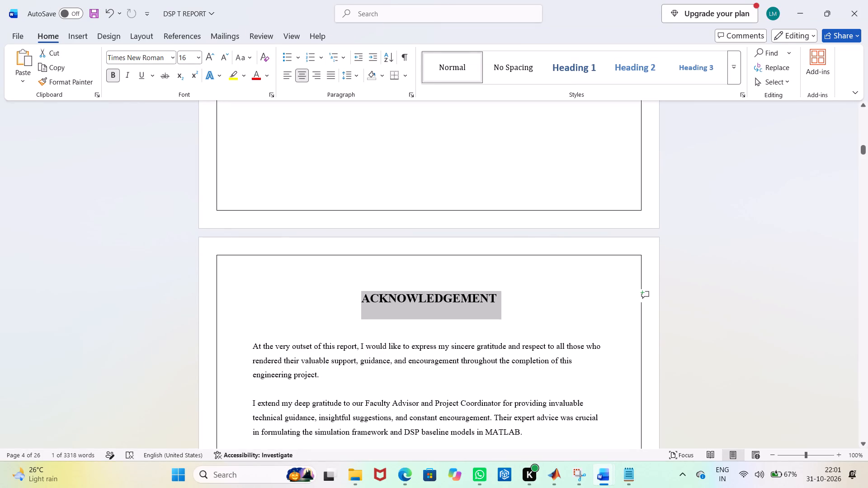
Delete the blank line between the ACKNOWLEDGEMENT heading and its first paragraph.
{"action": "scroll", "coordinate": [323, 321], "scroll_direction": "down", "scroll_amount": 5}
{"action": "scroll", "coordinate": [323, 321], "scroll_direction": "up", "scroll_amount": 18}
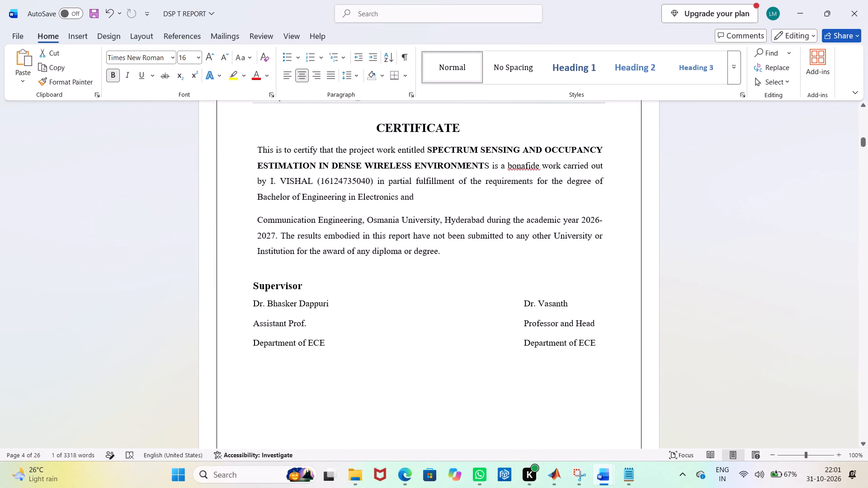
{"action": "scroll", "coordinate": [415, 301], "scroll_direction": "up", "scroll_amount": 4}
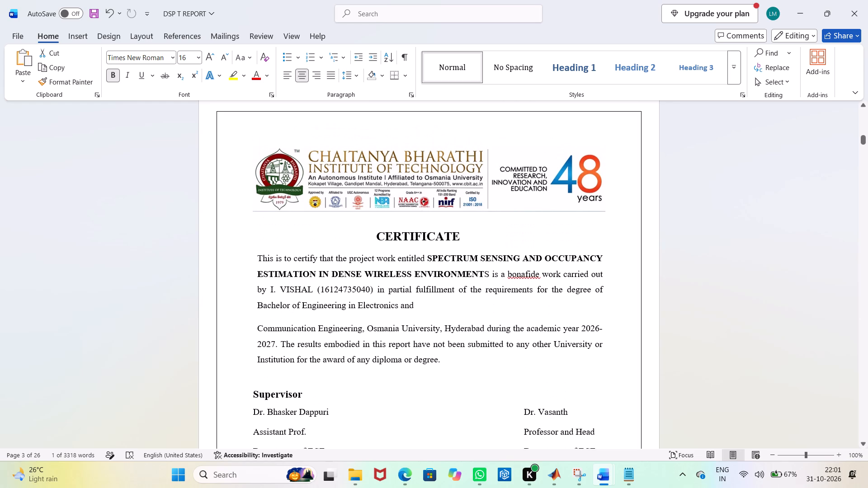
{"action": "scroll", "coordinate": [513, 298], "scroll_direction": "down", "scroll_amount": 16}
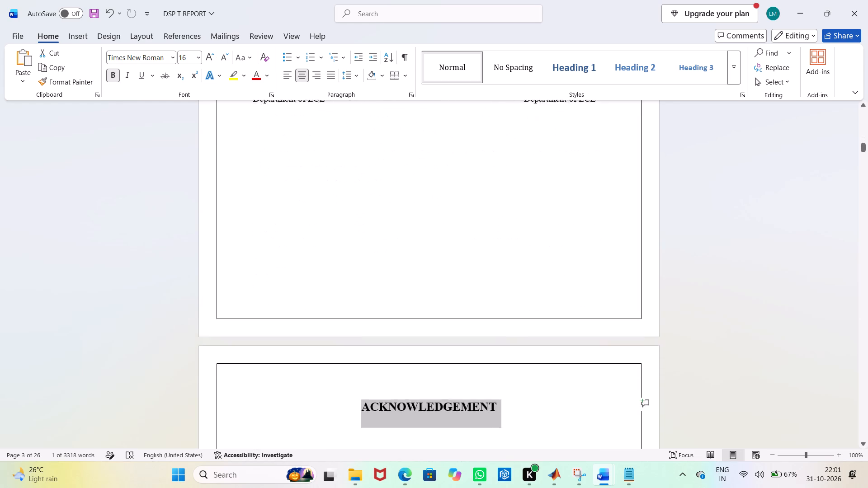
{"action": "scroll", "coordinate": [514, 357], "scroll_direction": "down", "scroll_amount": 3}
{"action": "left_click", "coordinate": [260, 269]}
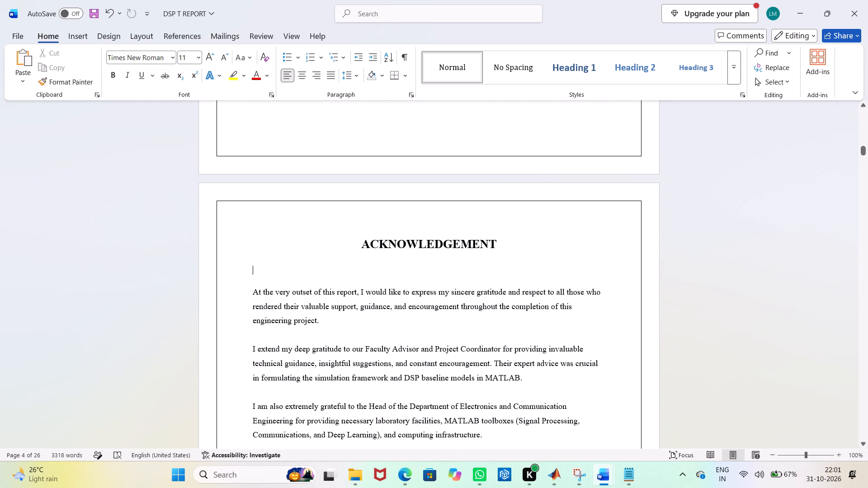
{"action": "key", "text": "BackSpace"}
Set all the Acknowledgement body paragraphs to 12 pt and justify them.
{"action": "scroll", "coordinate": [440, 380], "scroll_direction": "down", "scroll_amount": 6}
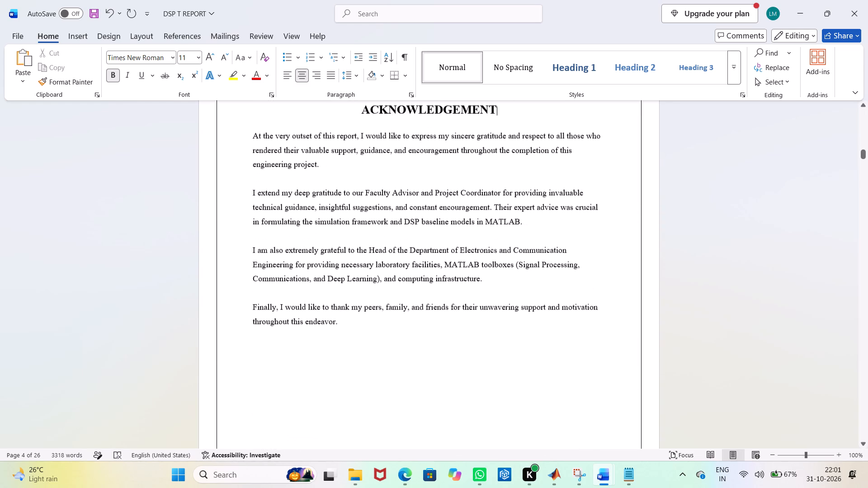
{"action": "scroll", "coordinate": [357, 314], "scroll_direction": "up", "scroll_amount": 2}
{"action": "left_click_drag", "start_coordinate": [356, 354], "coordinate": [258, 257]}
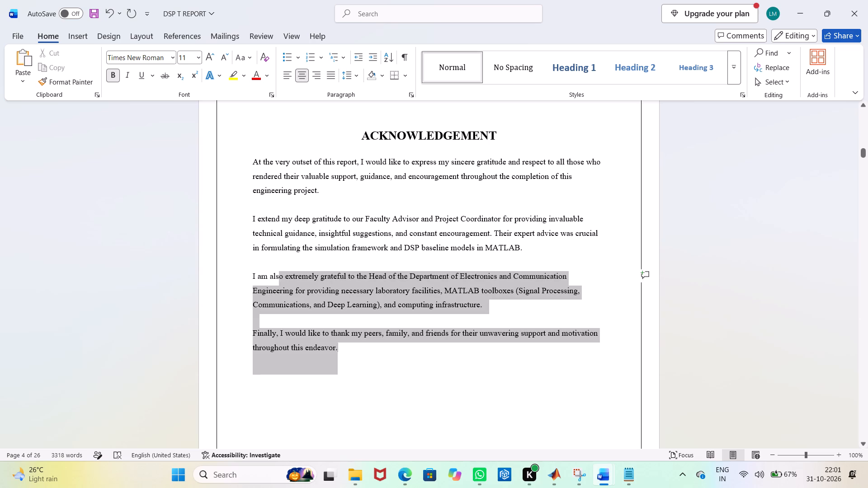
{"action": "left_click_drag", "start_coordinate": [258, 257], "coordinate": [224, 165]}
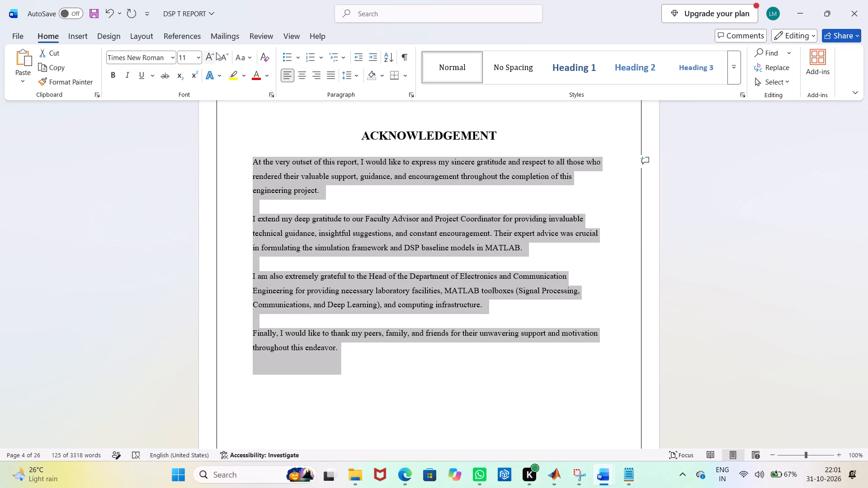
{"action": "left_click", "coordinate": [216, 52]}
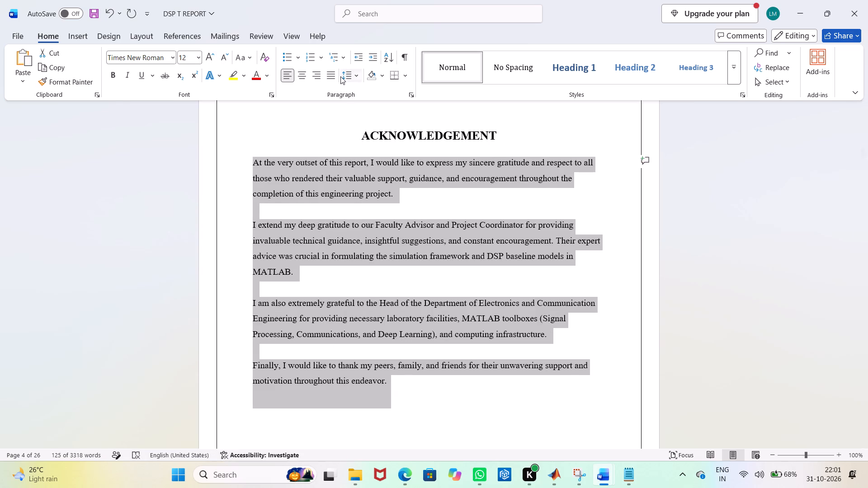
{"action": "left_click", "coordinate": [335, 74]}
{"action": "left_click", "coordinate": [748, 304]}
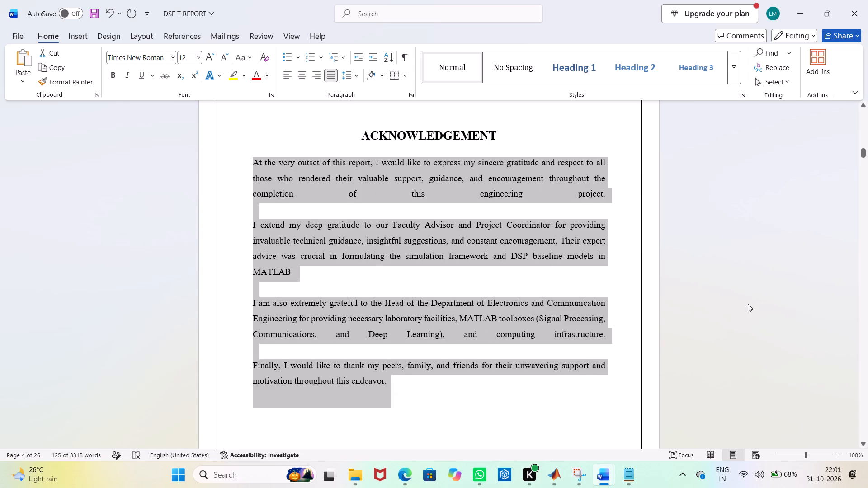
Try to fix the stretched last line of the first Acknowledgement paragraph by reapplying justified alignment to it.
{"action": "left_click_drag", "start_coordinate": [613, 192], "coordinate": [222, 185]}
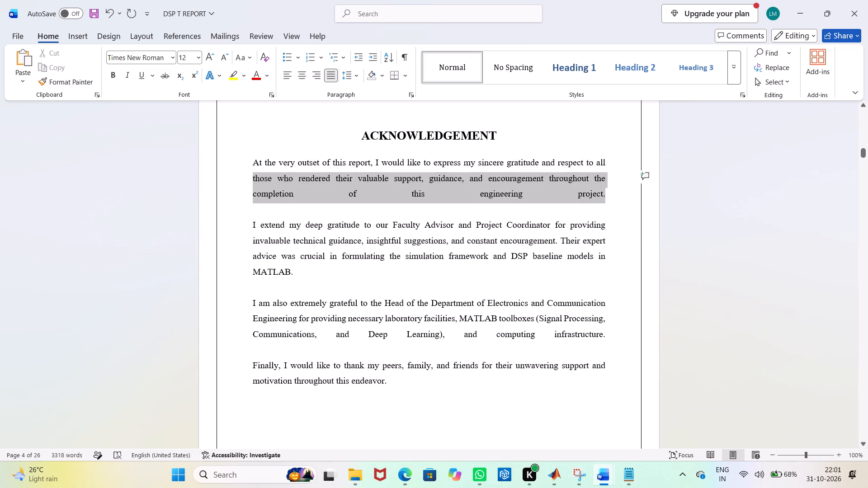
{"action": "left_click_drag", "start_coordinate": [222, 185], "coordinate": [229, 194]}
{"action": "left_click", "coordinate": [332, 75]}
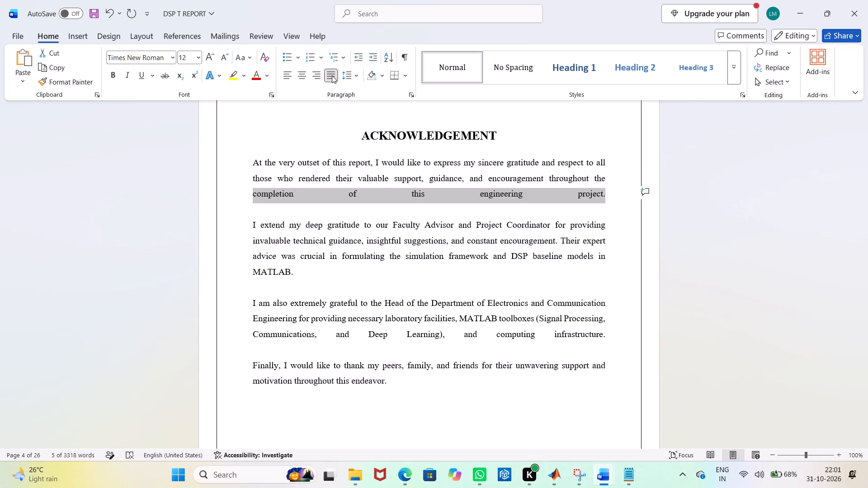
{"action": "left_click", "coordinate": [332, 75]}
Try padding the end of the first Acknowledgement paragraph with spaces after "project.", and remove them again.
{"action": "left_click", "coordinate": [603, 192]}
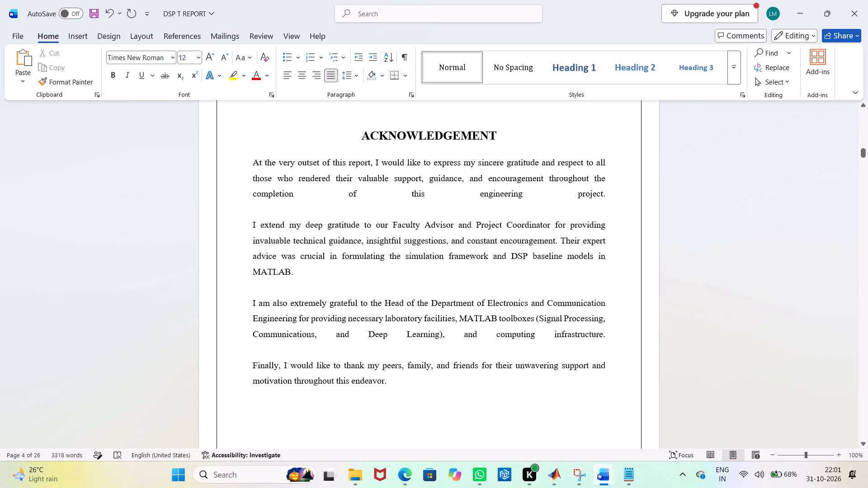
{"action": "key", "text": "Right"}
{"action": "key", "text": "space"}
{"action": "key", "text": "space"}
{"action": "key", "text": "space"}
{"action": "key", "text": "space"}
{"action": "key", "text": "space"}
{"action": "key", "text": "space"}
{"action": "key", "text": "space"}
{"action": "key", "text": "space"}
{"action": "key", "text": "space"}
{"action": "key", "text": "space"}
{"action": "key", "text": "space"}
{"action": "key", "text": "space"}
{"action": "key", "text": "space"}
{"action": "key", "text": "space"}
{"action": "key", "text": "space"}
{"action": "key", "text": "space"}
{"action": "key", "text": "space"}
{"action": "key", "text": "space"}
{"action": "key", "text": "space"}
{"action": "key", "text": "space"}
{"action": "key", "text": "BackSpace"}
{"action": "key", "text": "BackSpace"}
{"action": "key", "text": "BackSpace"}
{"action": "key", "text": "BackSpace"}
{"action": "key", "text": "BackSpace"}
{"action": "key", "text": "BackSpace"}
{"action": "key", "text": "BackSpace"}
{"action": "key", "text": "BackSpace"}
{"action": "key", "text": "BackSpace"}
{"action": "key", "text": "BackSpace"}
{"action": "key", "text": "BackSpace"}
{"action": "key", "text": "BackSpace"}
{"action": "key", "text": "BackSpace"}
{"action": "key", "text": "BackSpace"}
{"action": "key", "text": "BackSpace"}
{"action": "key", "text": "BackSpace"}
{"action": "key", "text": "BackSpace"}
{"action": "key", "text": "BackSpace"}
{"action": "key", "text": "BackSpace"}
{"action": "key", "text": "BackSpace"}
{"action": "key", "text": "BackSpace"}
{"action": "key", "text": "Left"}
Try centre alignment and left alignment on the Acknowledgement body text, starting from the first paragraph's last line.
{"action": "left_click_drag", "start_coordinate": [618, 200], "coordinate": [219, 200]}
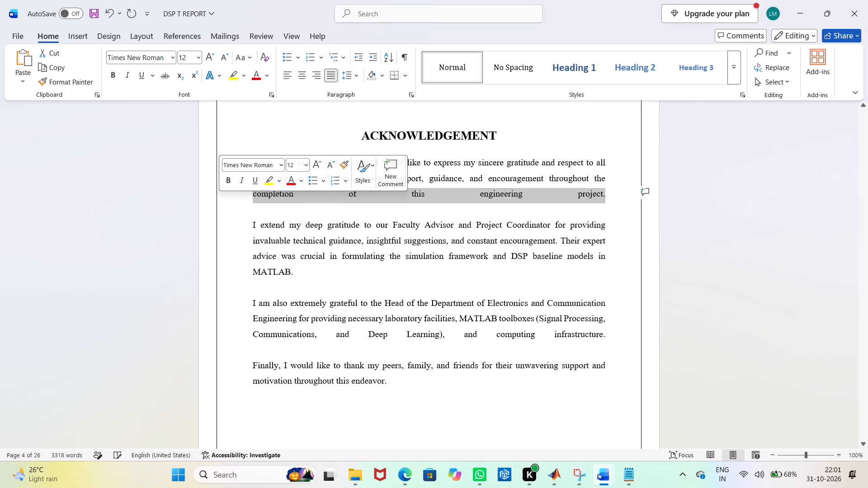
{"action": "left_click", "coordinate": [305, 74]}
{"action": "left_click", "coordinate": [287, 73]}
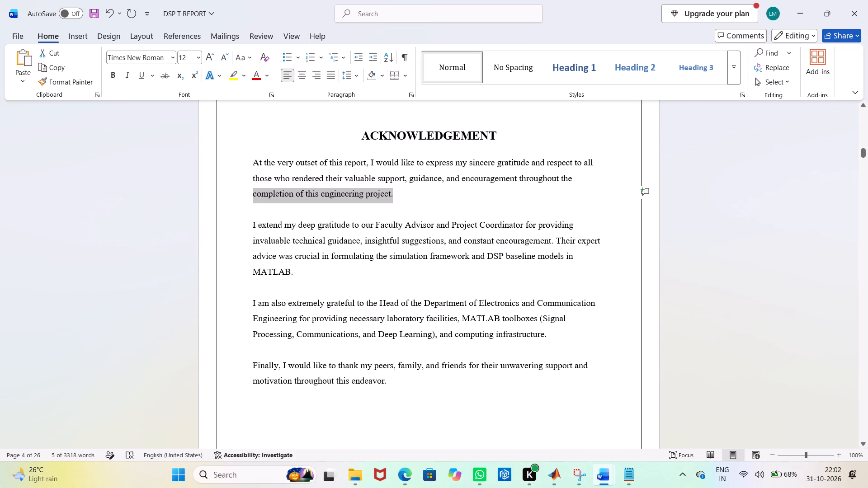
Justify all the Acknowledgement body paragraphs again.
{"action": "left_click_drag", "start_coordinate": [452, 389], "coordinate": [293, 223]}
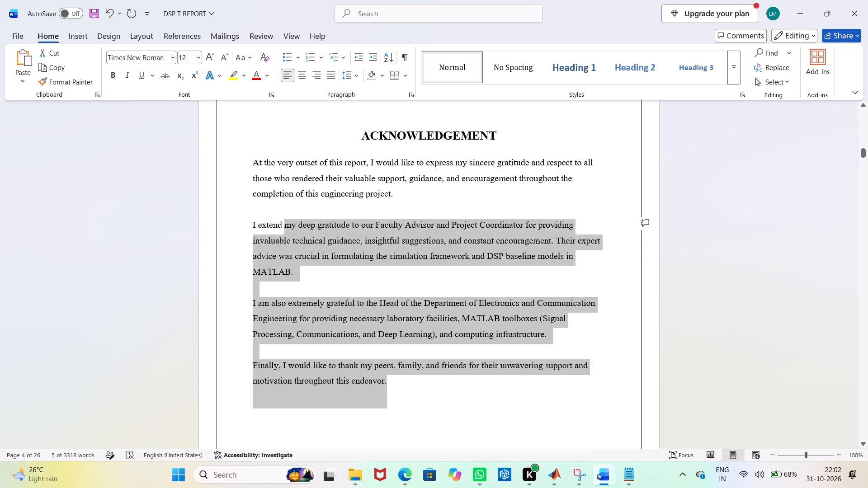
{"action": "left_click_drag", "start_coordinate": [293, 223], "coordinate": [260, 169]}
{"action": "left_click", "coordinate": [335, 73]}
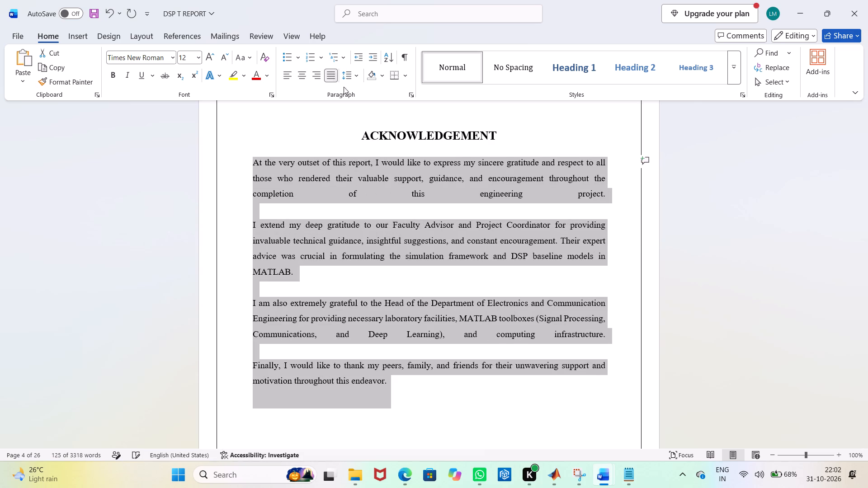
{"action": "left_click", "coordinate": [441, 397]}
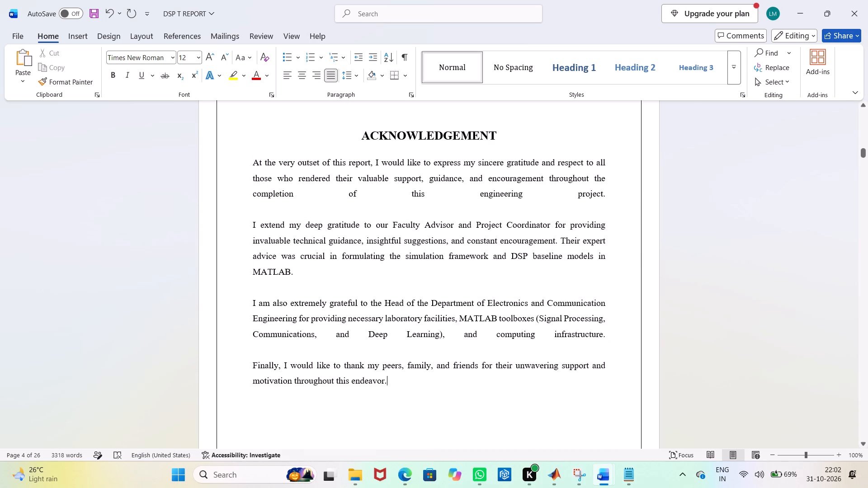
Replace the stretched space between "Communications," and "and" in the third Acknowledgement paragraph with a tab, clearing character formatting there.
{"action": "left_click", "coordinate": [338, 336]}
{"action": "key", "text": "space"}
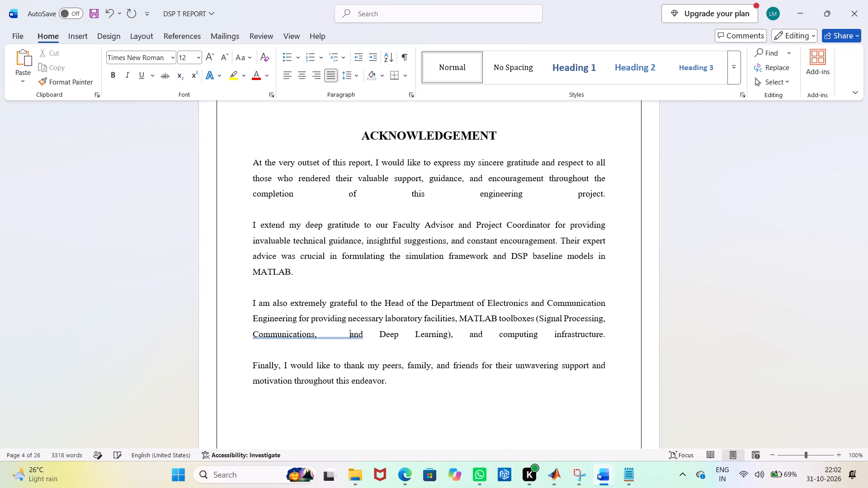
{"action": "key", "text": "BackSpace"}
{"action": "key", "text": "BackSpace"}
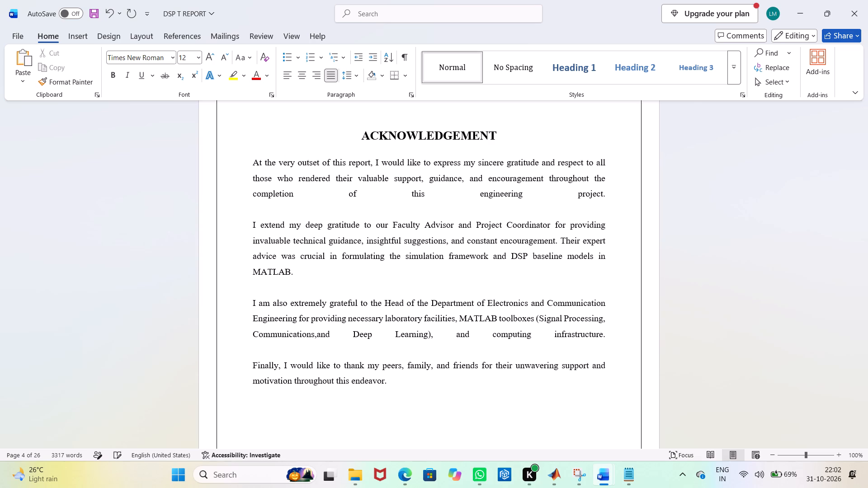
{"action": "key", "text": "space"}
{"action": "key", "text": "BackSpace"}
{"action": "key", "text": "ctrl+space"}
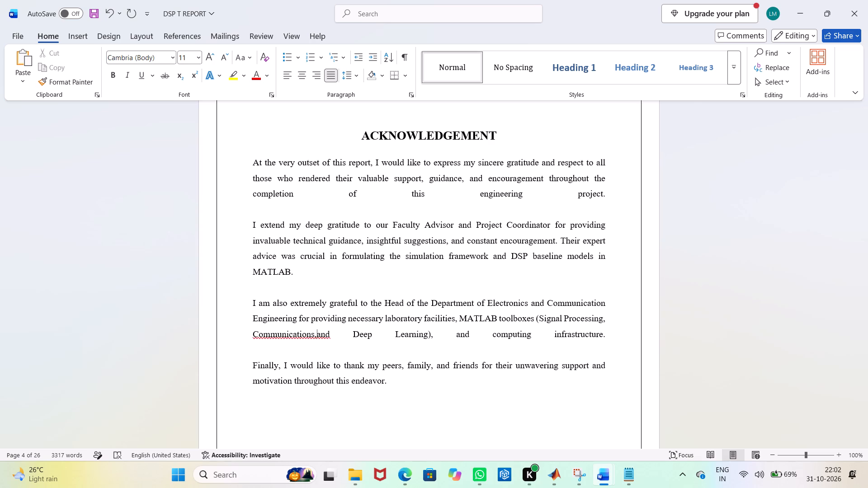
{"action": "key", "text": "ctrl+space"}
{"action": "key", "text": "Tab"}
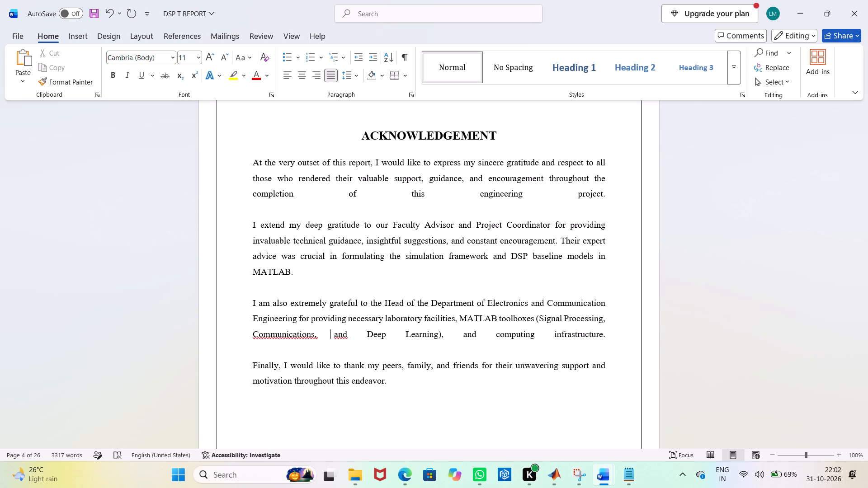
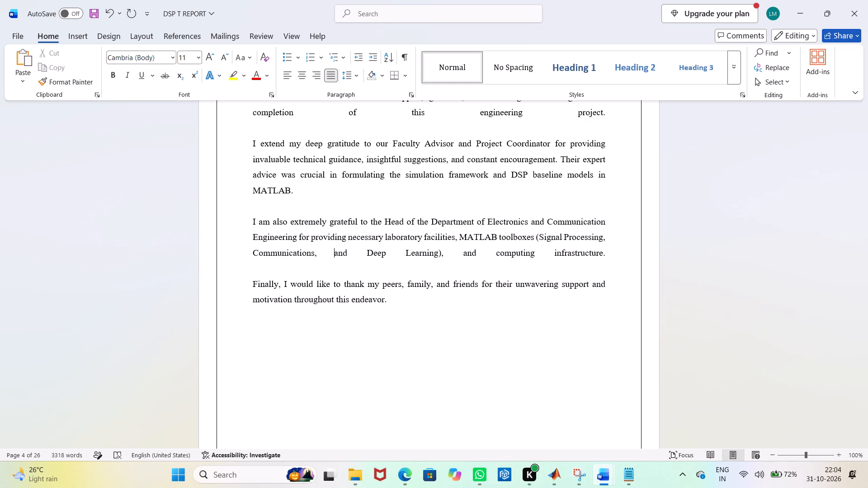
Remove the extra break before the ABSTRACT heading and centre the heading again.
{"action": "scroll", "coordinate": [464, 343], "scroll_direction": "down", "scroll_amount": 12}
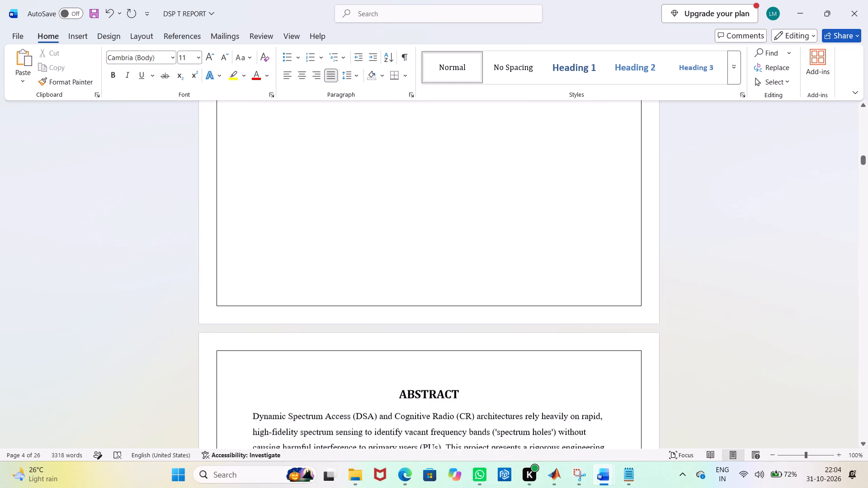
{"action": "scroll", "coordinate": [462, 350], "scroll_direction": "down", "scroll_amount": 7}
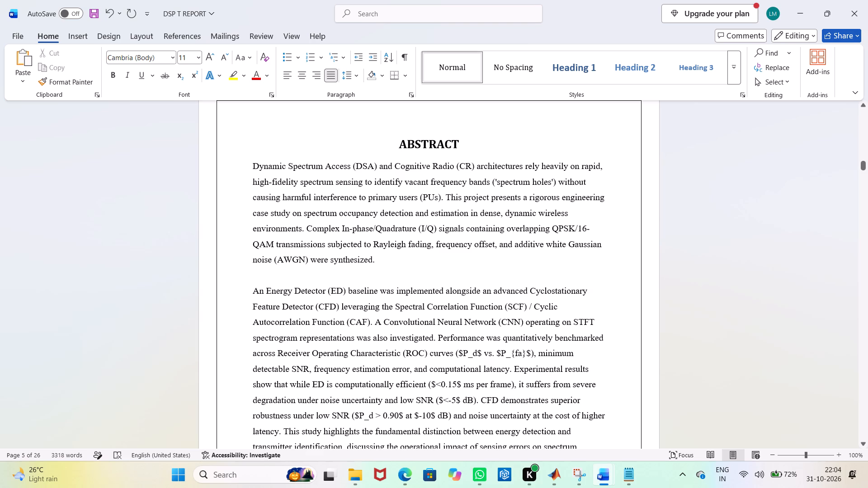
{"action": "left_click_drag", "start_coordinate": [467, 143], "coordinate": [393, 142]}
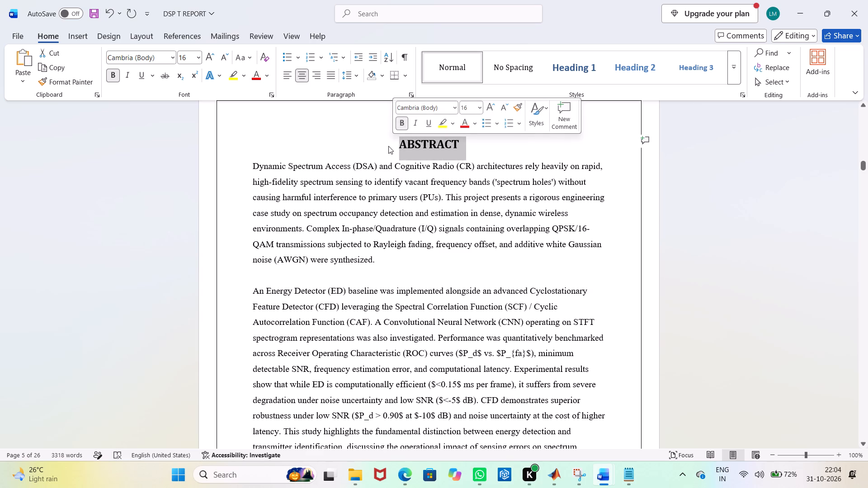
{"action": "left_click", "coordinate": [398, 145]}
{"action": "key", "text": "BackSpace"}
{"action": "key", "text": "BackSpace"}
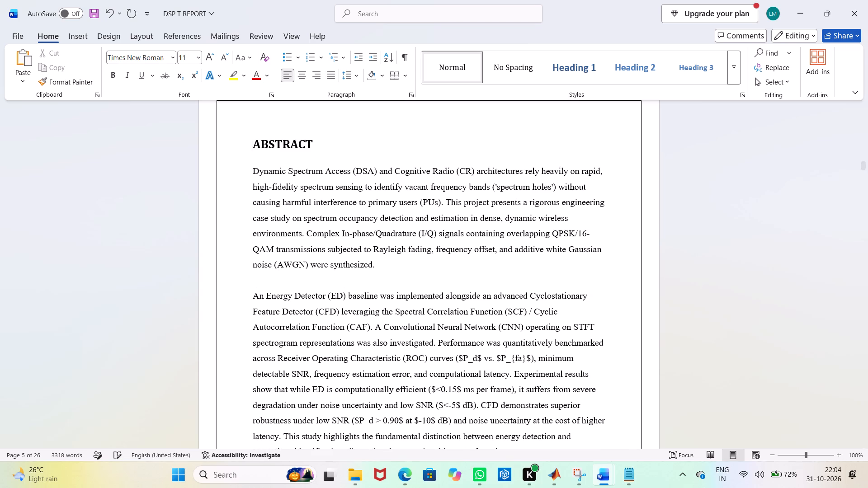
{"action": "left_click", "coordinate": [304, 75]}
Justify the Abstract body text, starting from its first paragraph.
{"action": "scroll", "coordinate": [329, 193], "scroll_direction": "up", "scroll_amount": 2}
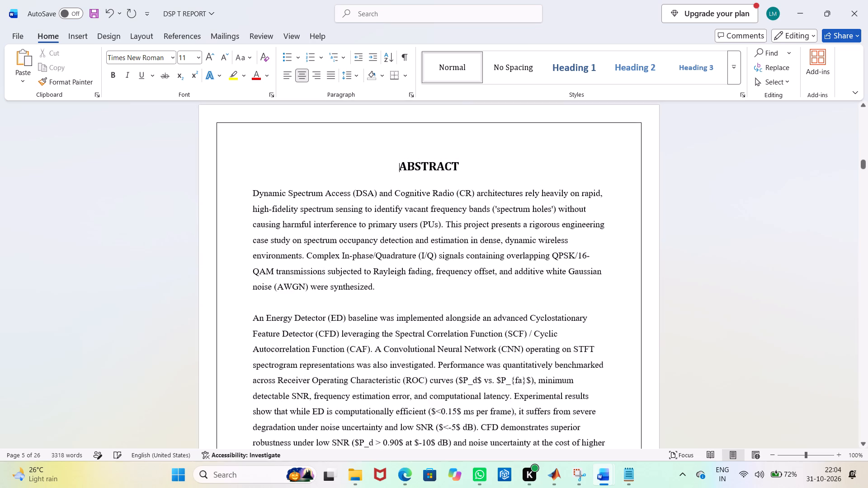
{"action": "left_click_drag", "start_coordinate": [384, 320], "coordinate": [239, 226]}
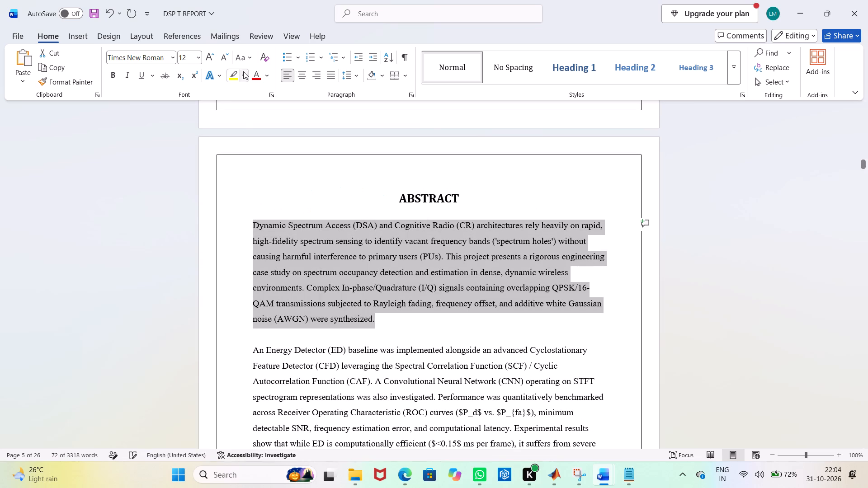
{"action": "left_click", "coordinate": [328, 71]}
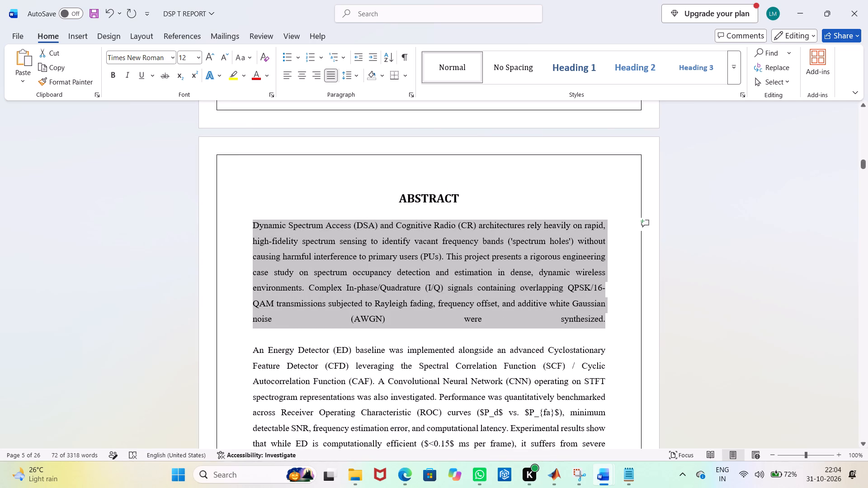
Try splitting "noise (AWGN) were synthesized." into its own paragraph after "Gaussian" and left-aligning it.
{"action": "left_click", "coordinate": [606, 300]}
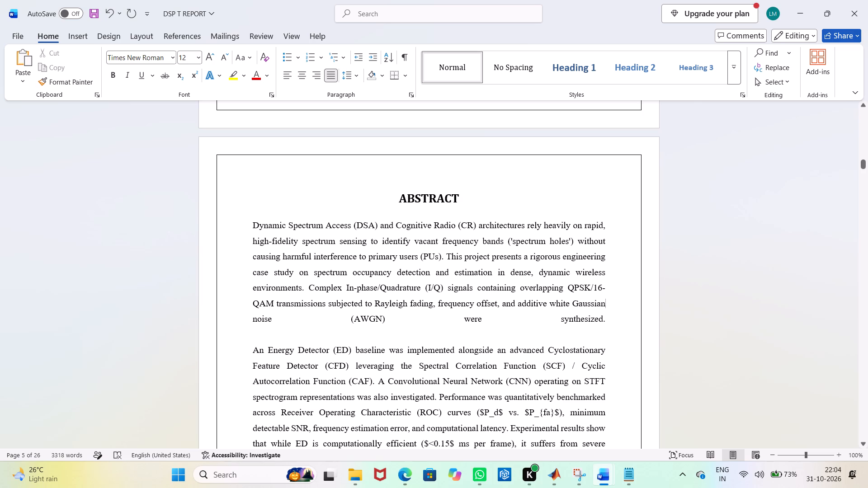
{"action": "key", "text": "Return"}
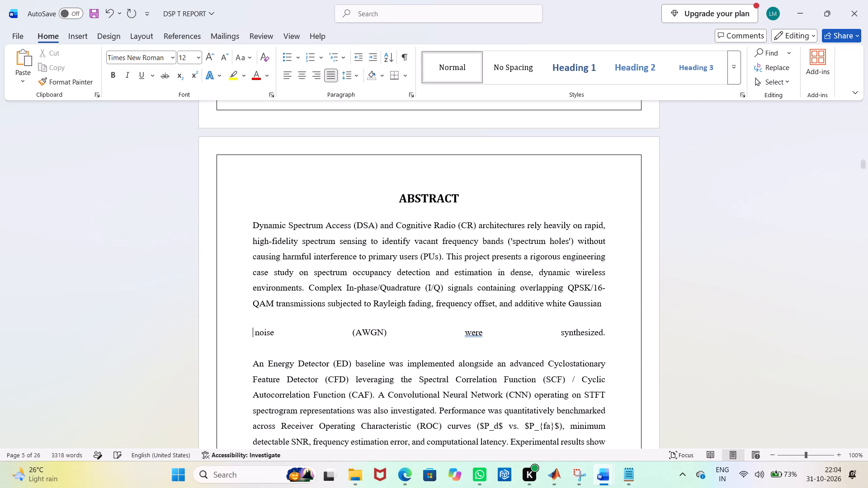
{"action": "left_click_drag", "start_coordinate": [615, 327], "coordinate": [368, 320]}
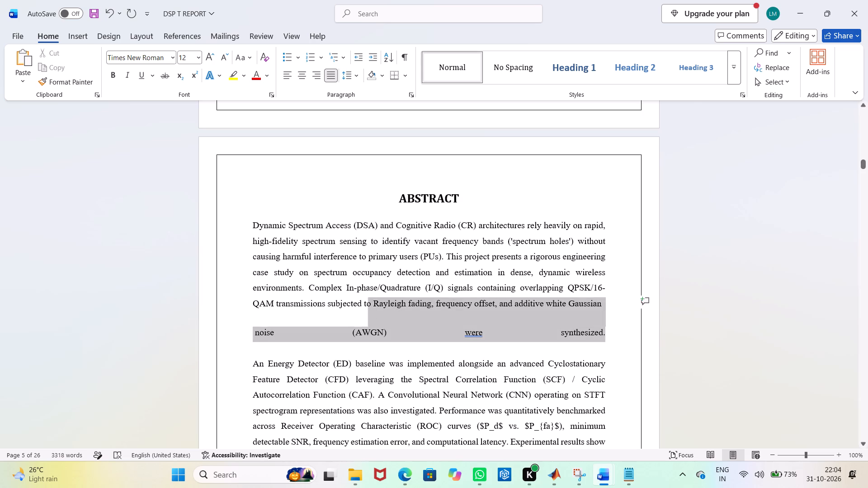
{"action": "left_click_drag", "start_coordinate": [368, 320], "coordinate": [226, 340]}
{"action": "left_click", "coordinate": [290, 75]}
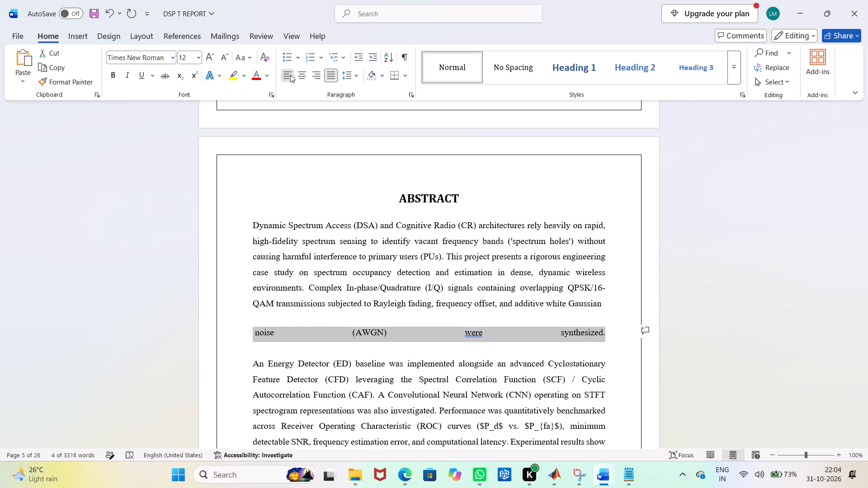
Replace the paragraph break and leading space before "noise" in the first Abstract paragraph with a manual line break.
{"action": "left_click", "coordinate": [253, 329]}
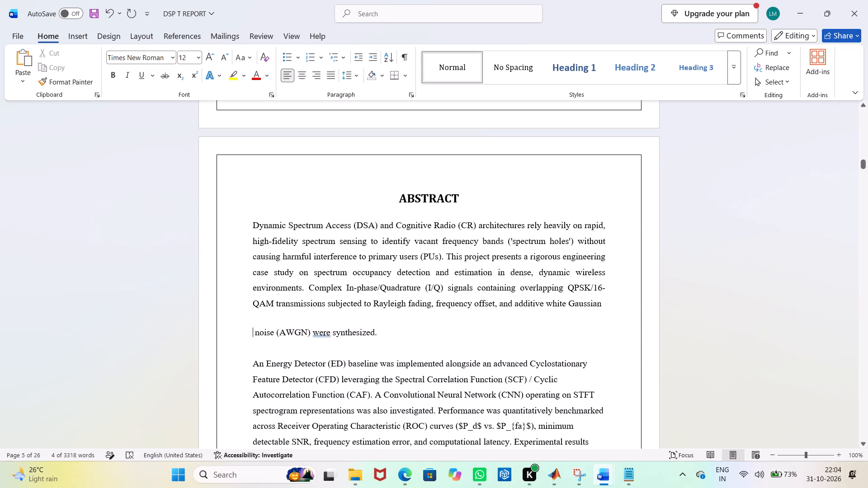
{"action": "key", "text": "Right"}
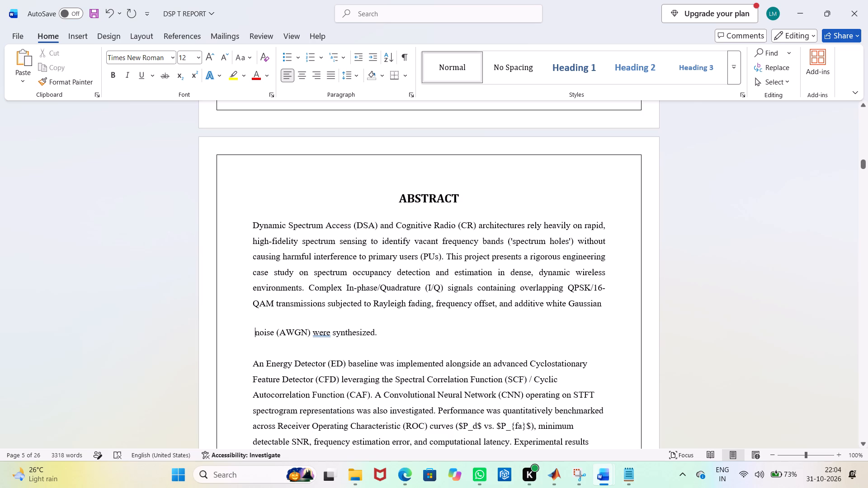
{"action": "key", "text": "BackSpace"}
{"action": "key", "text": "BackSpace"}
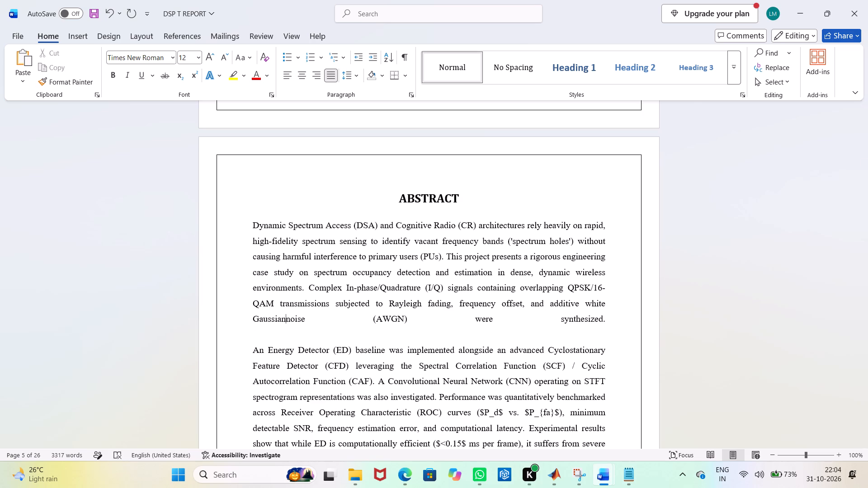
{"action": "key", "text": "shift+Return"}
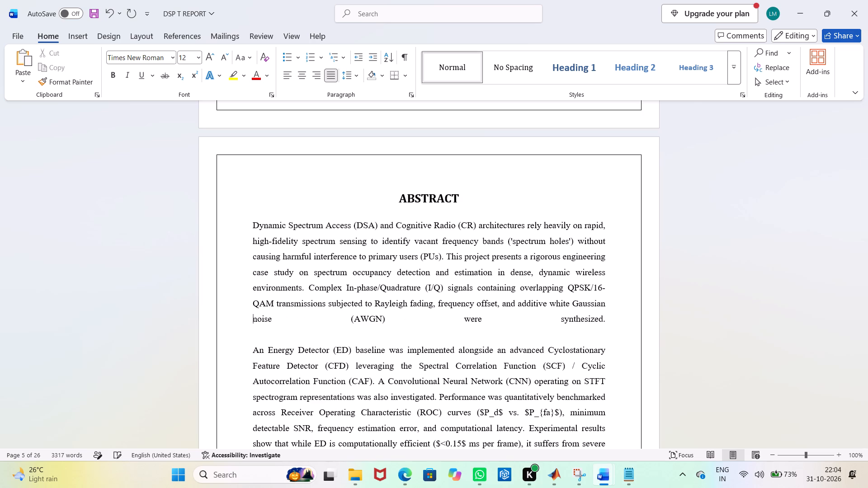
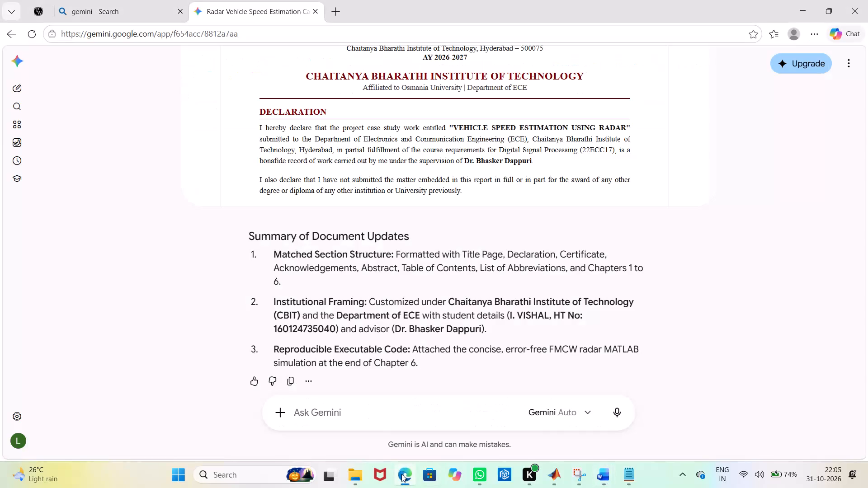
Open YouTube in a new browser tab.
{"action": "key", "text": "ctrl+6"}
{"action": "key", "text": "ctrl+t"}
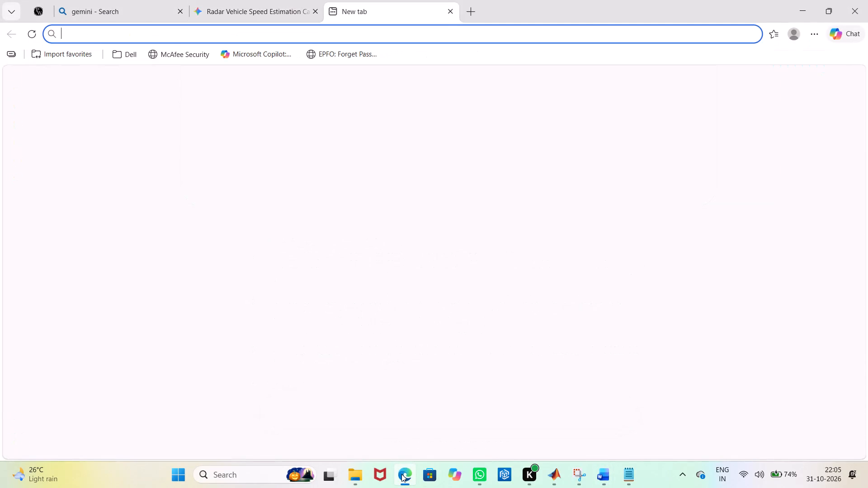
{"action": "key", "text": "ctrl+y"}
{"action": "key", "text": "y"}
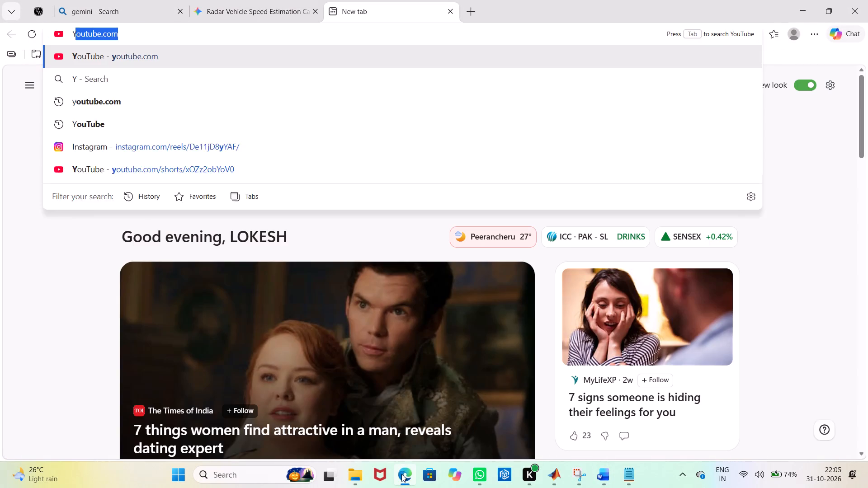
{"action": "key", "text": "Return"}
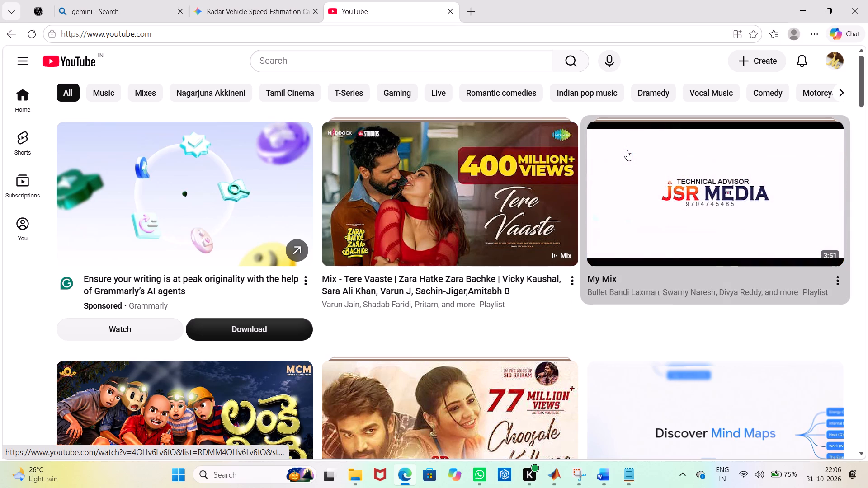
Connect the computer to the paired Bluetooth audio device Stone 352.
{"action": "left_click", "coordinate": [754, 487]}
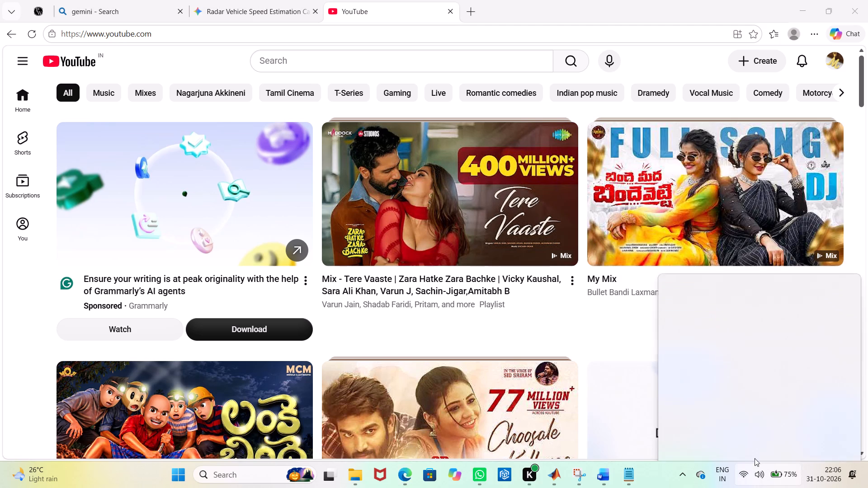
{"action": "left_click", "coordinate": [747, 274]}
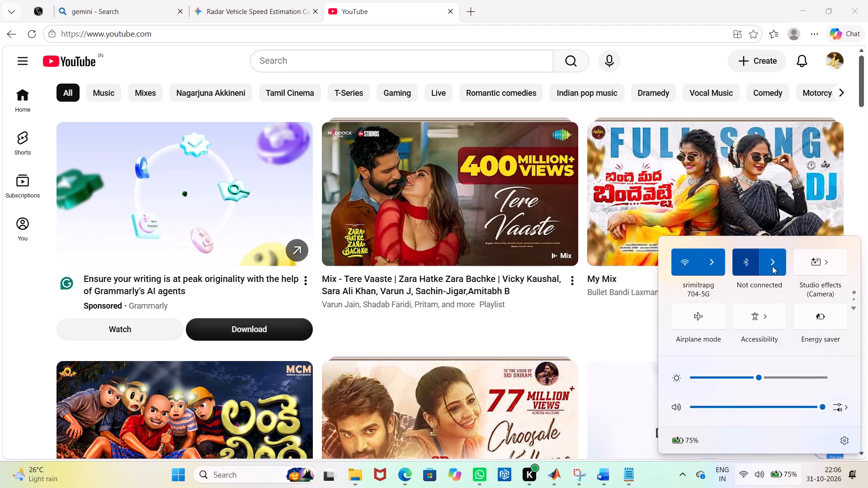
{"action": "left_click", "coordinate": [772, 266]}
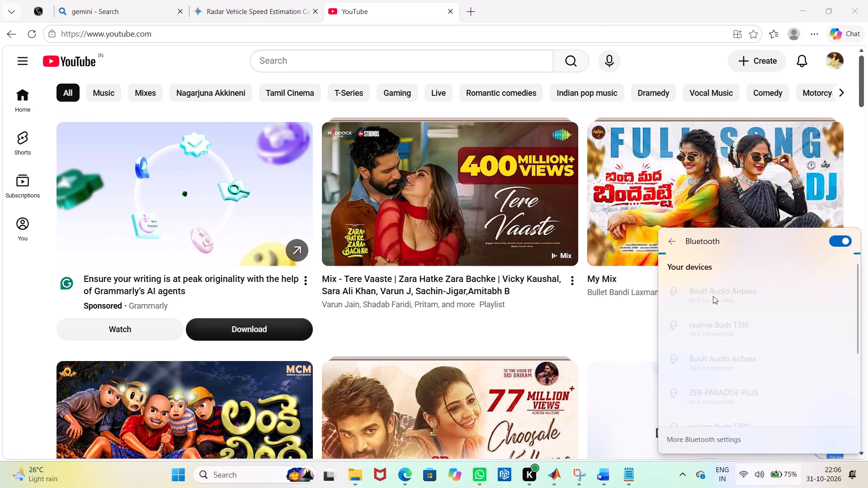
{"action": "scroll", "coordinate": [712, 408], "scroll_direction": "down", "scroll_amount": 3}
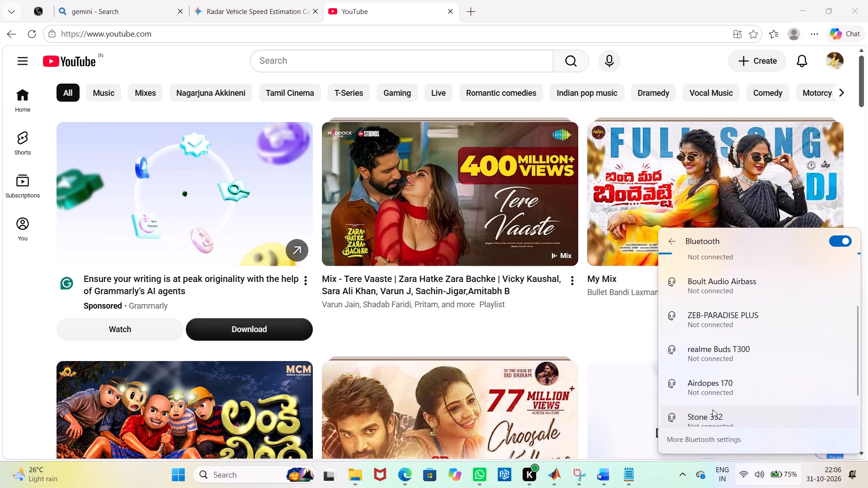
{"action": "left_click", "coordinate": [712, 409]}
{"action": "scroll", "coordinate": [707, 353], "scroll_direction": "up", "scroll_amount": 4}
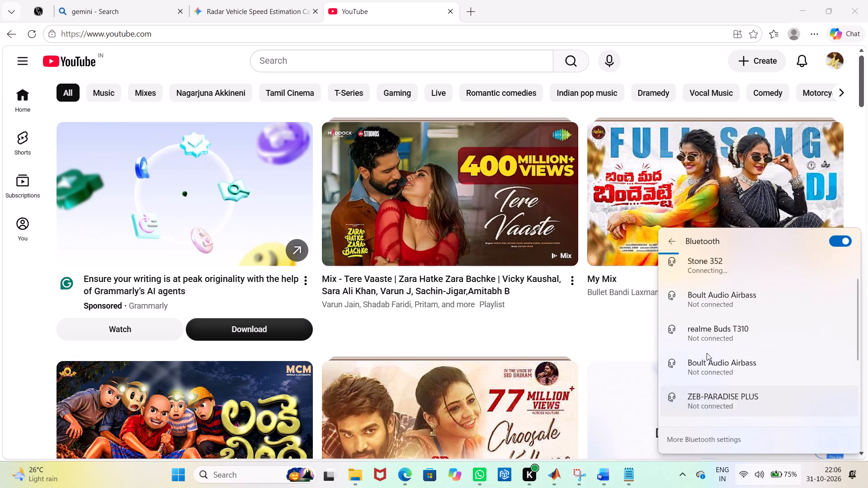
{"action": "scroll", "coordinate": [707, 353], "scroll_direction": "up", "scroll_amount": 1}
Search YouTube for "dilbar dilbar" and play the DILBAR Lyrical video from Satyameva Jayate in full screen.
{"action": "left_click", "coordinate": [441, 64]}
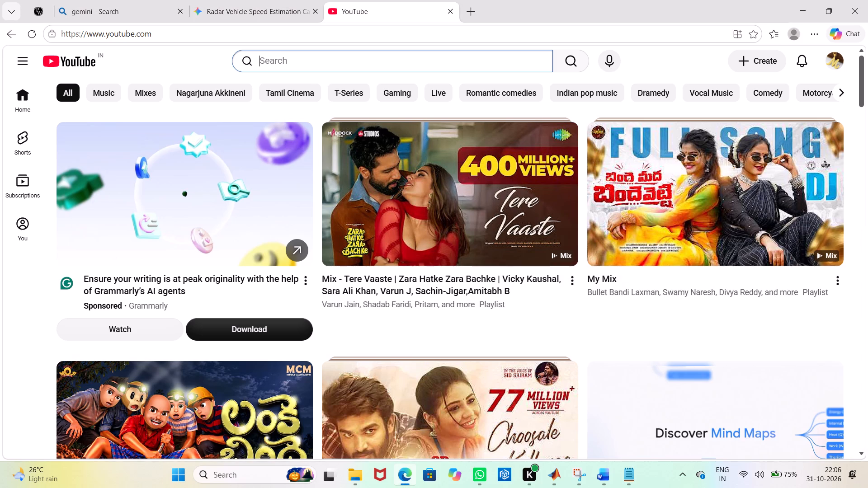
{"action": "type", "text": "DIL"}
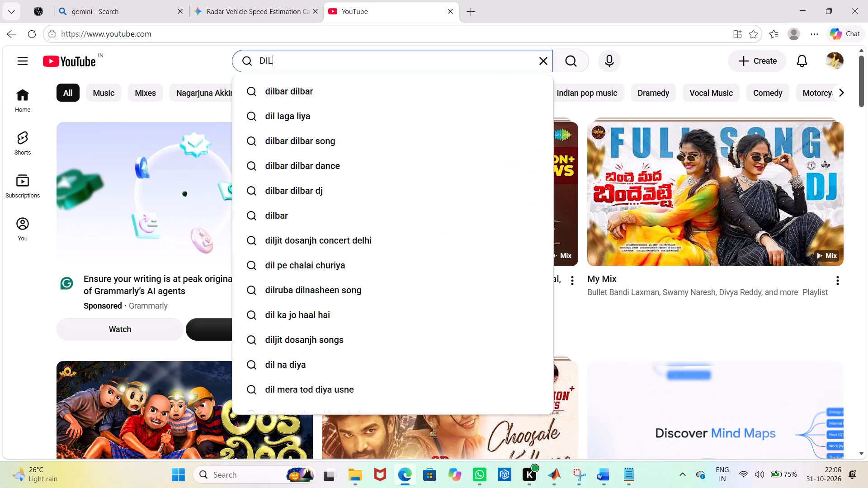
{"action": "key", "text": "Down"}
{"action": "key", "text": "Return"}
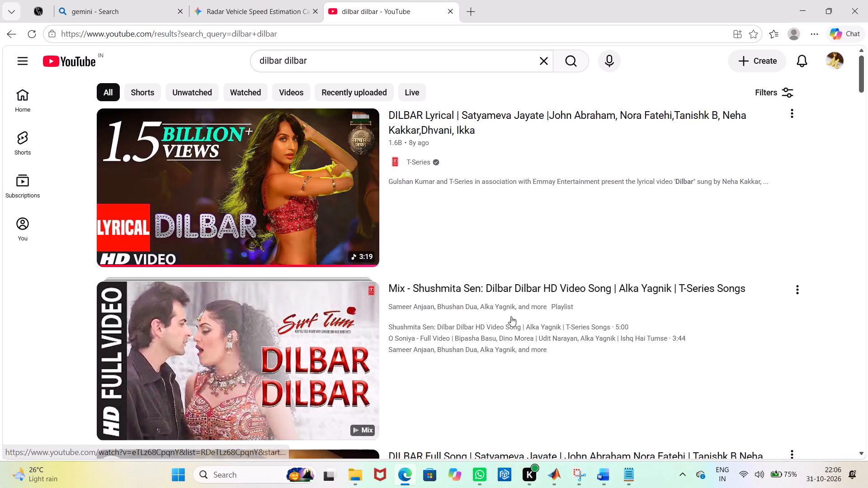
{"action": "left_click", "coordinate": [354, 211]}
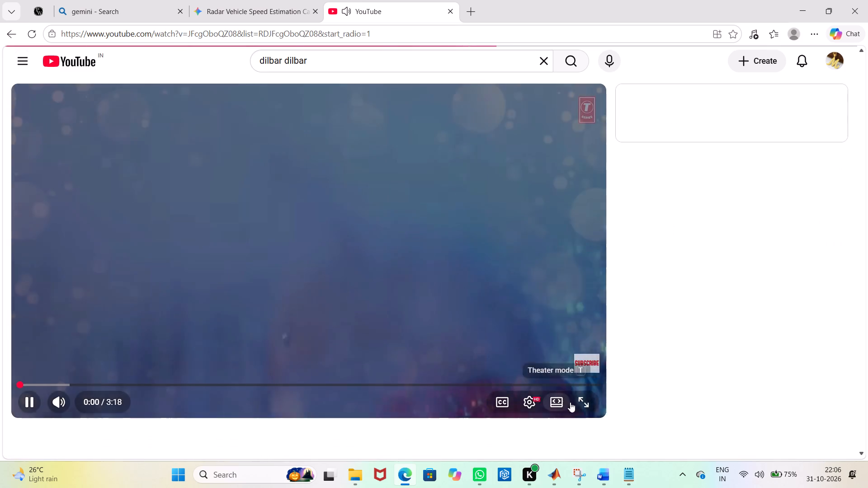
{"action": "left_click", "coordinate": [582, 398]}
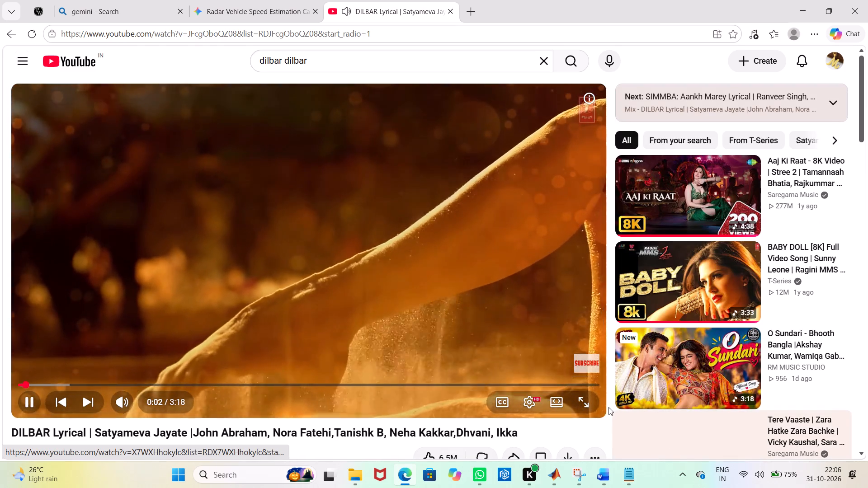
{"action": "left_click_drag", "start_coordinate": [593, 400], "coordinate": [582, 400]}
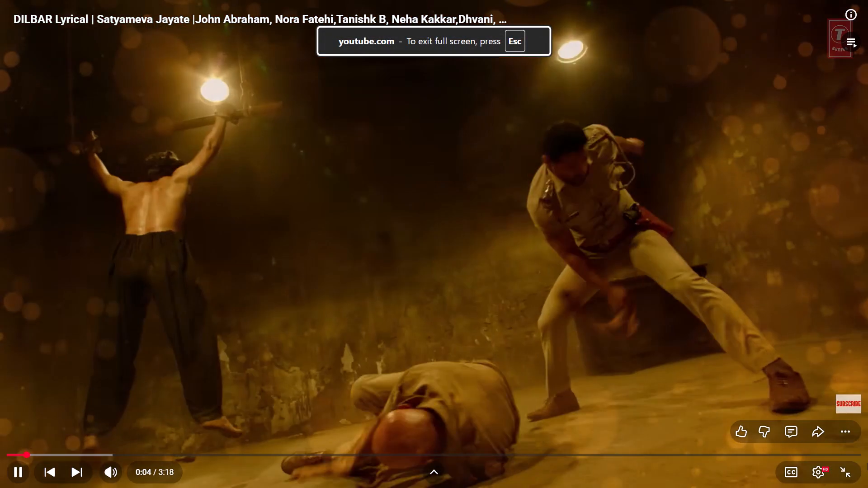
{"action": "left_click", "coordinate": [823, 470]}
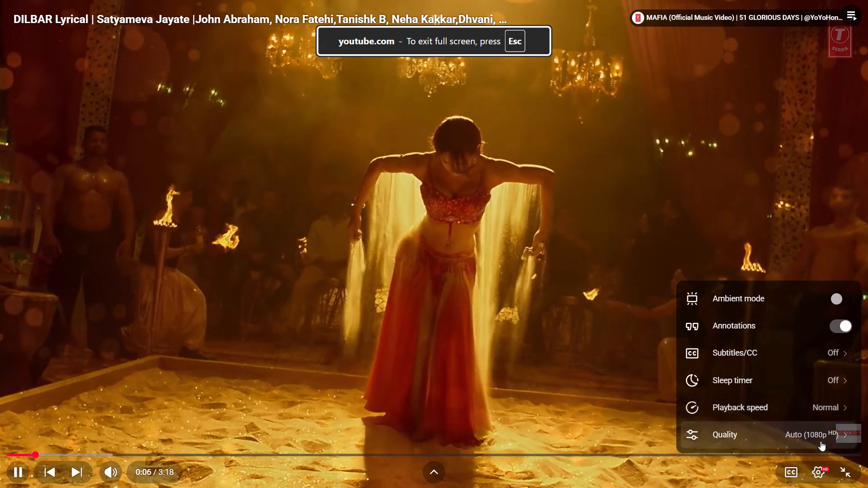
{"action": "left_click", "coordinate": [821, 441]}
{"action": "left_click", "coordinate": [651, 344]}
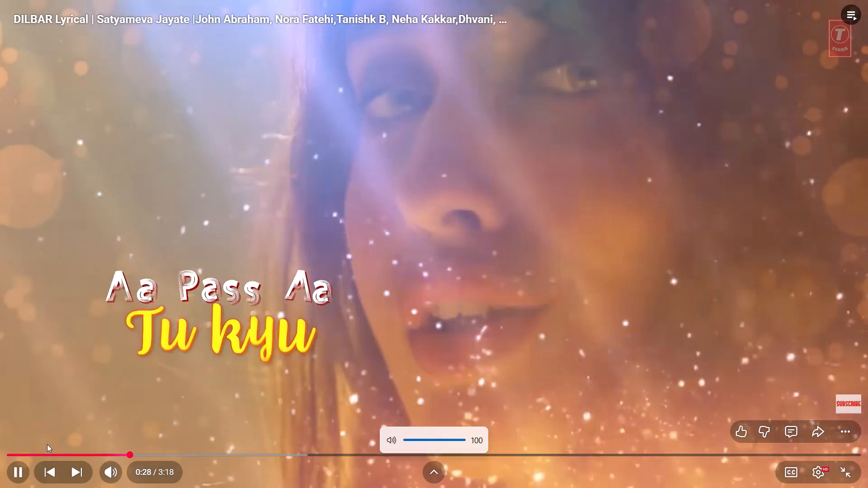
Raise the video player's volume.
{"action": "scroll", "coordinate": [118, 471], "scroll_direction": "up", "scroll_amount": 4}
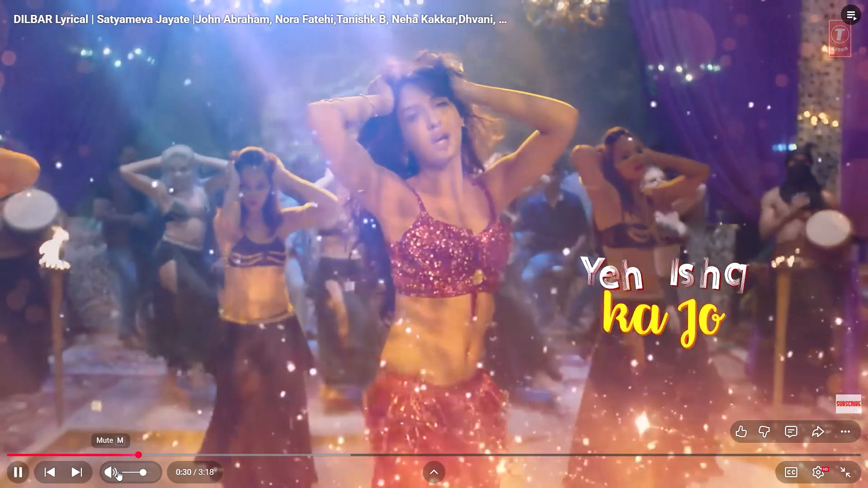
{"action": "scroll", "coordinate": [118, 471], "scroll_direction": "up", "scroll_amount": 1}
{"action": "left_click_drag", "start_coordinate": [144, 471], "coordinate": [156, 474]}
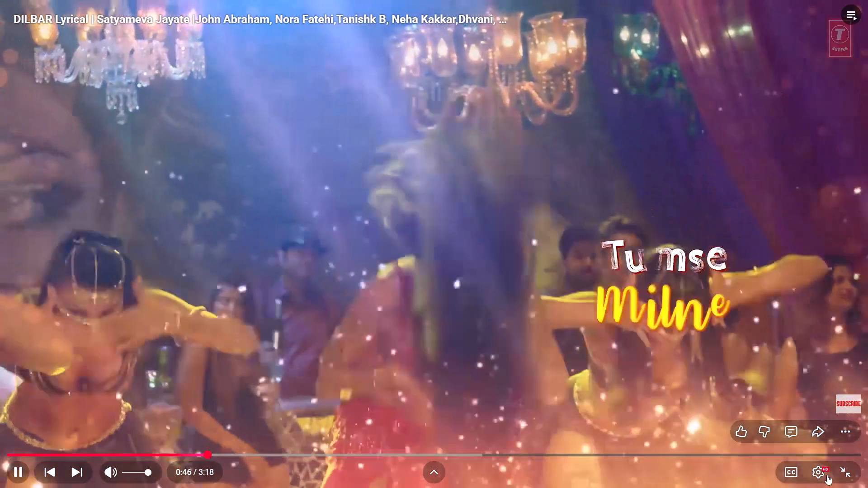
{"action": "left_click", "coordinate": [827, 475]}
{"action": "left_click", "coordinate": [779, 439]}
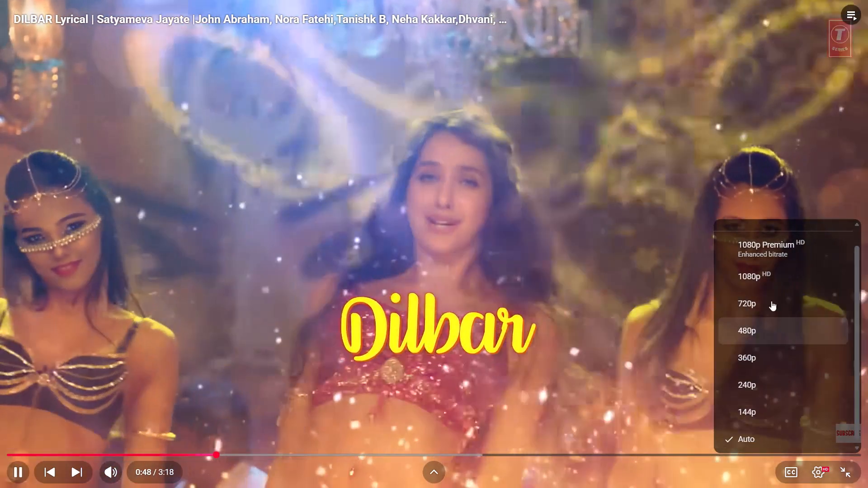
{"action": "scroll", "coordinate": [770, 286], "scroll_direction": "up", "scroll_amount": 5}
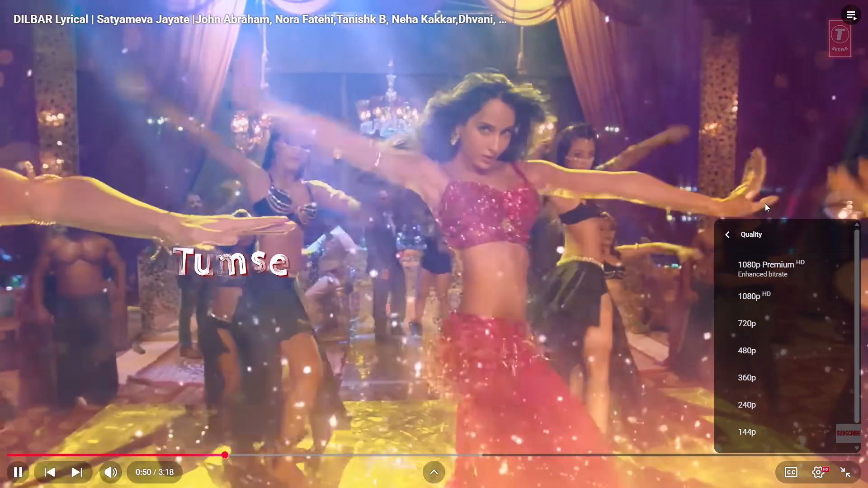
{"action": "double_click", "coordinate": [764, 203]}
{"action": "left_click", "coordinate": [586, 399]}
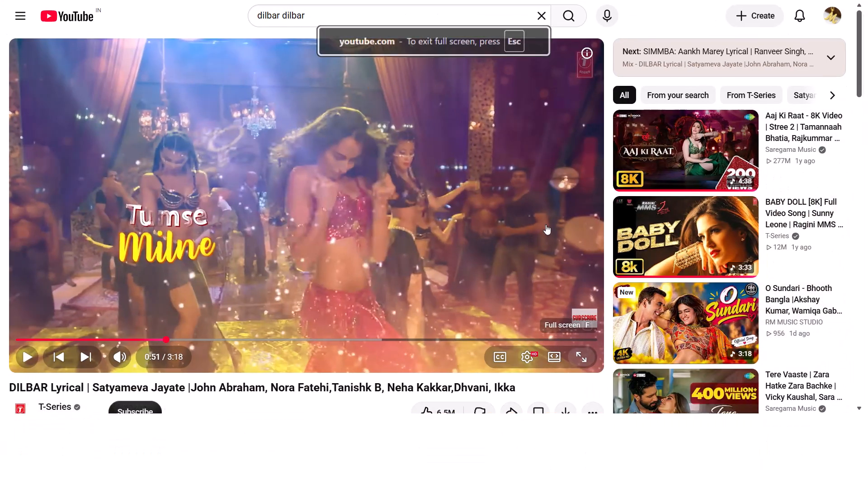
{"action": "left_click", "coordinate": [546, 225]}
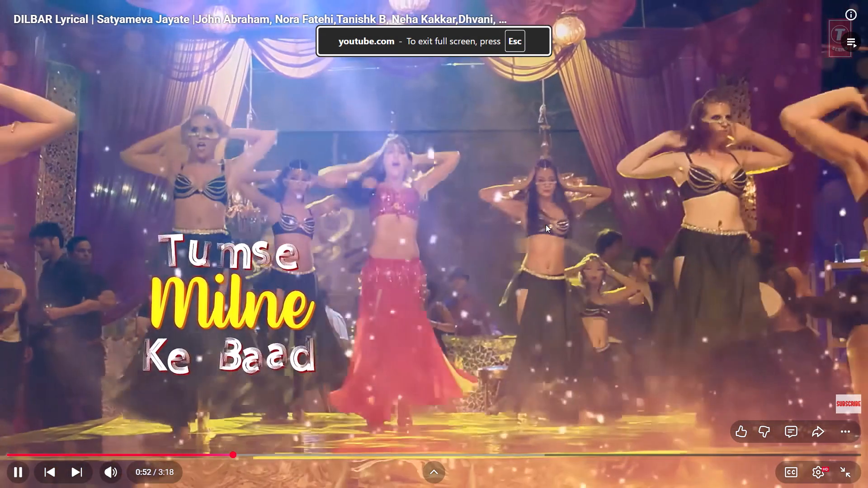